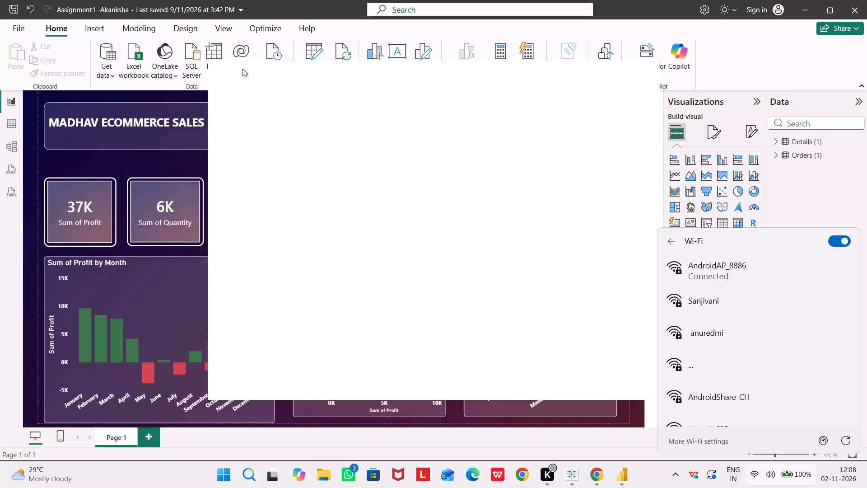
# Switch to Tableau and open Dashboard 1 of the Adidas sales workbook.
pyautogui.click(572, 470)
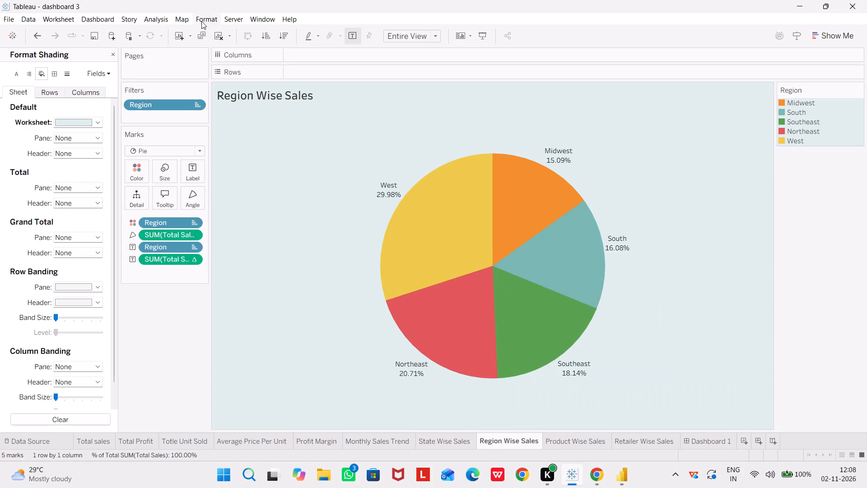
pyautogui.click(698, 443)
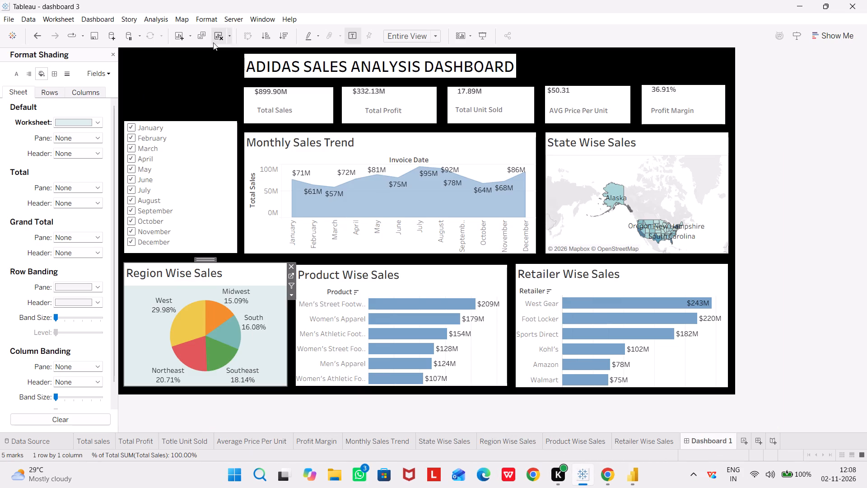
# Remove the empty object above the month filter, beside the title, from the dashboard.
pyautogui.click(212, 62)
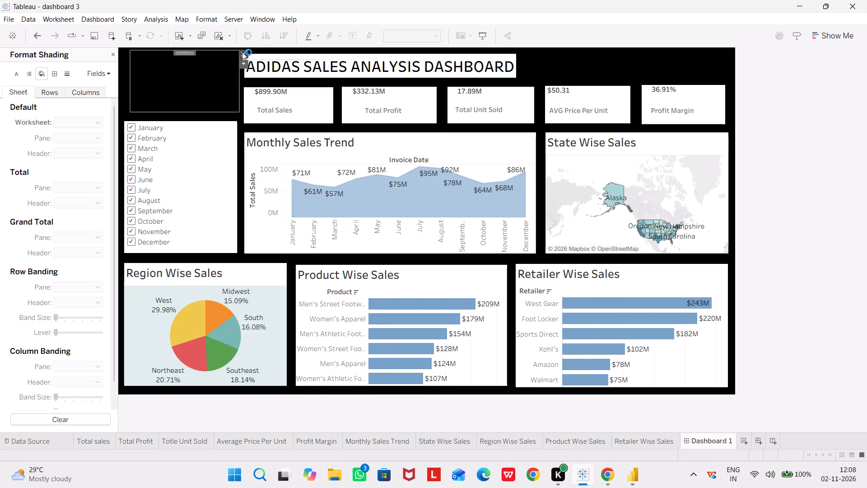
pyautogui.click(242, 52)
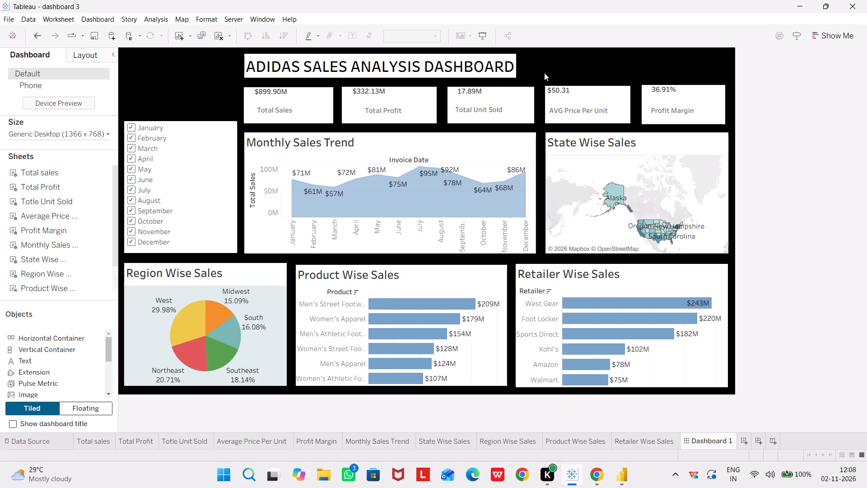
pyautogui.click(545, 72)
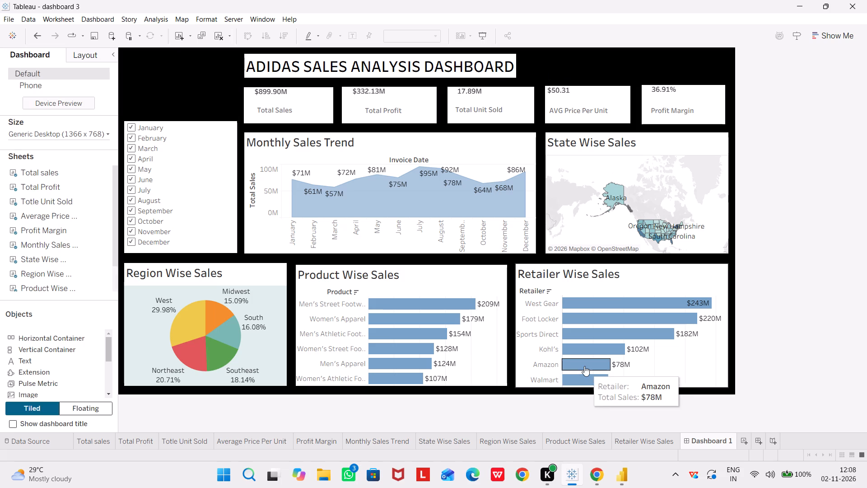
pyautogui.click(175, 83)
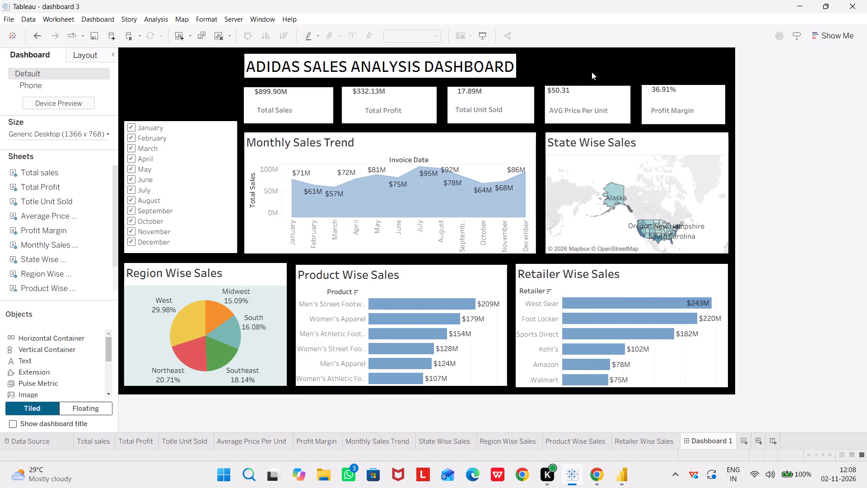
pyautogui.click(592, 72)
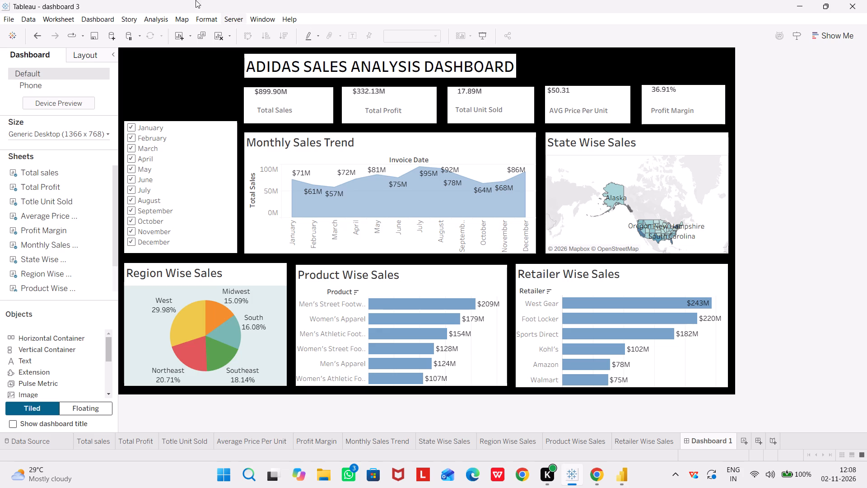
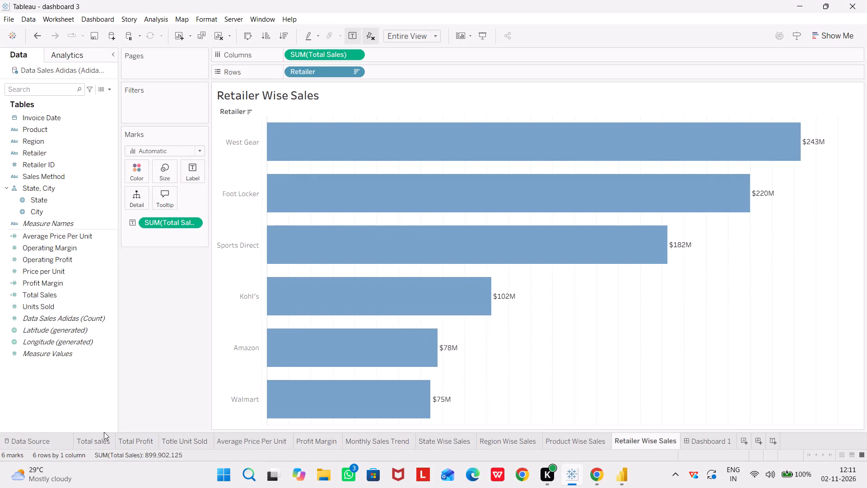
# Review the Totle Unit Sold, Product Wise Sales and Retailer Wise Sales worksheets in turn.
pyautogui.click(168, 436)
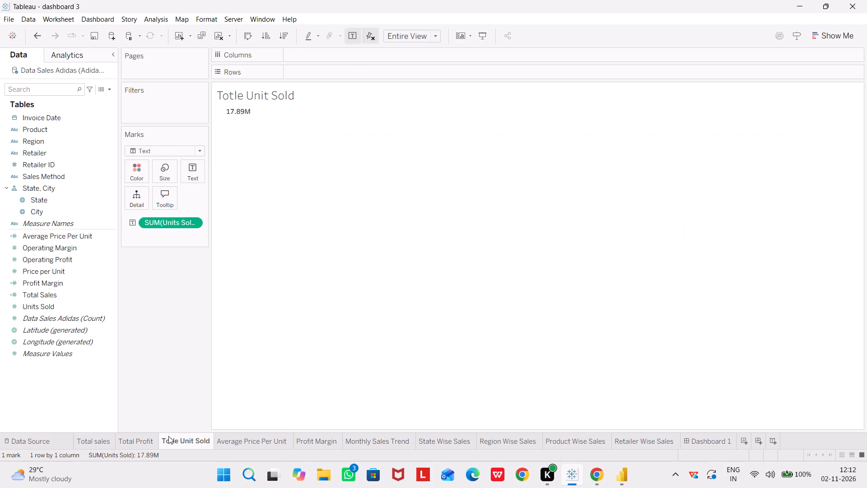
pyautogui.click(565, 438)
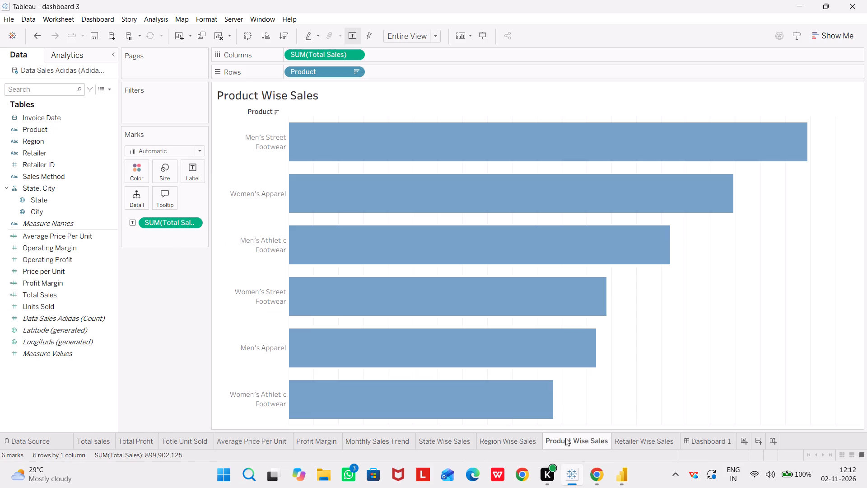
pyautogui.click(650, 434)
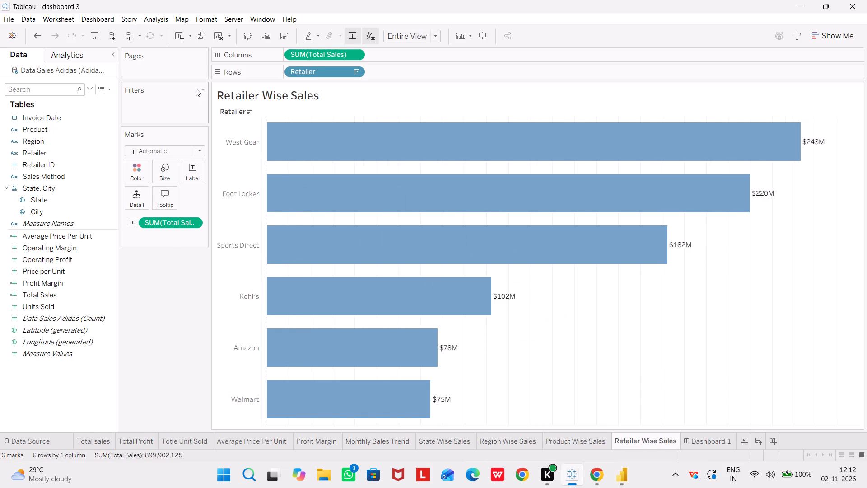
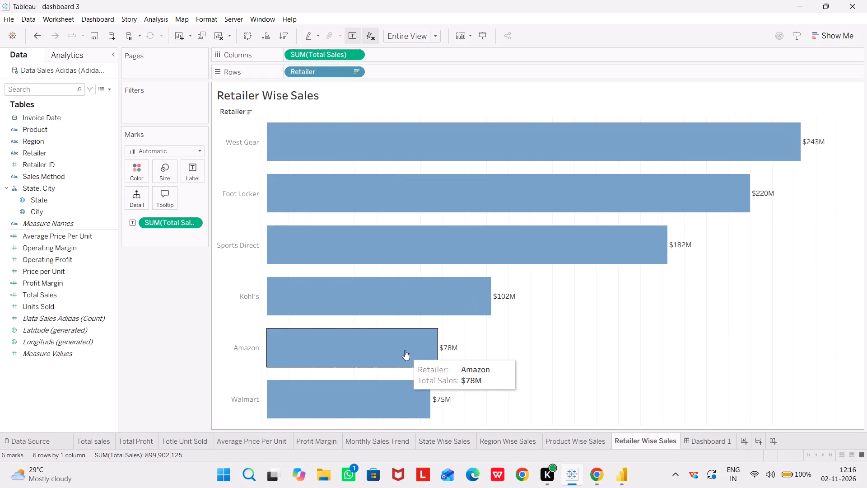
# Create a new blank worksheet after Dashboard 1.
pyautogui.click(746, 442)
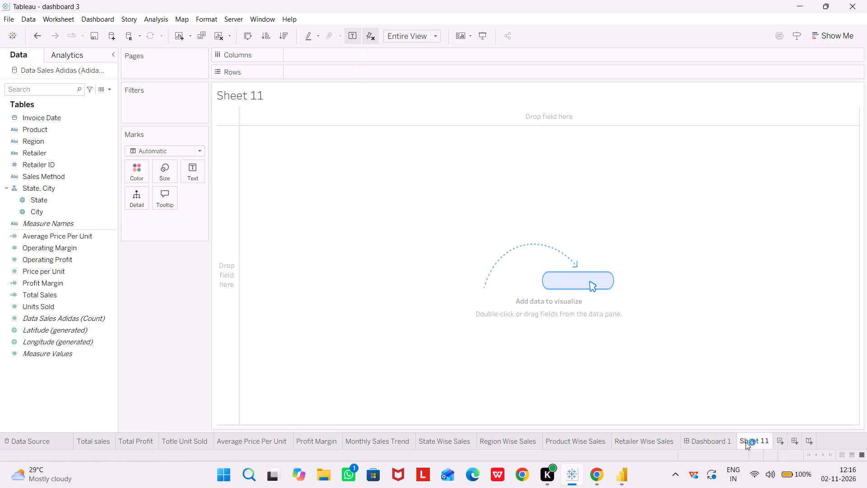
pyautogui.click(432, 258)
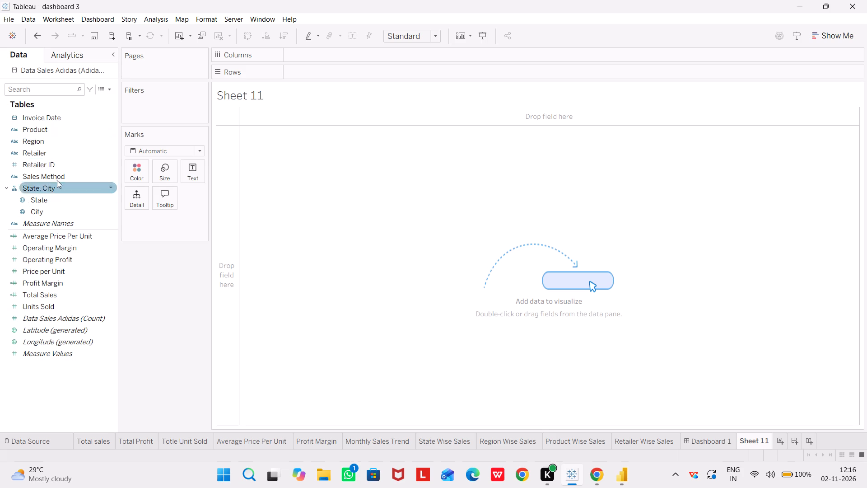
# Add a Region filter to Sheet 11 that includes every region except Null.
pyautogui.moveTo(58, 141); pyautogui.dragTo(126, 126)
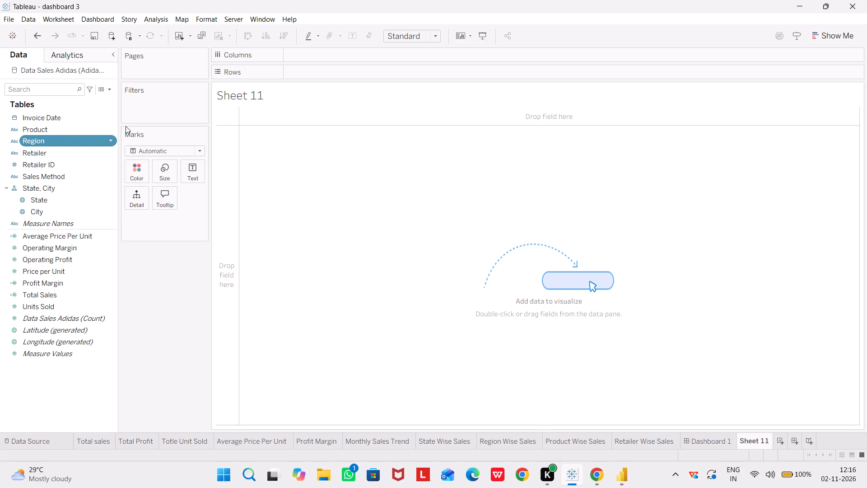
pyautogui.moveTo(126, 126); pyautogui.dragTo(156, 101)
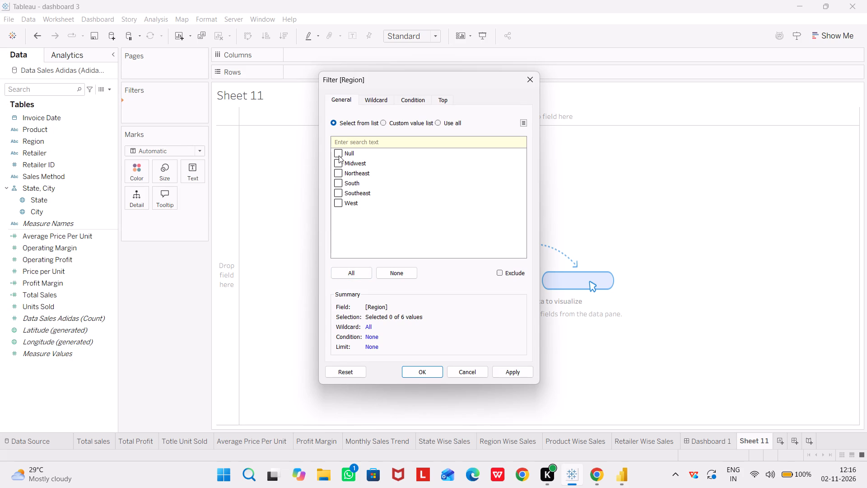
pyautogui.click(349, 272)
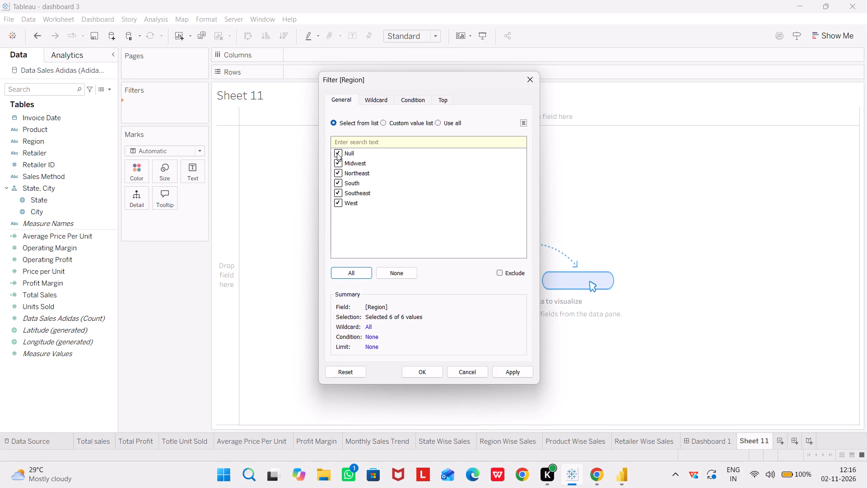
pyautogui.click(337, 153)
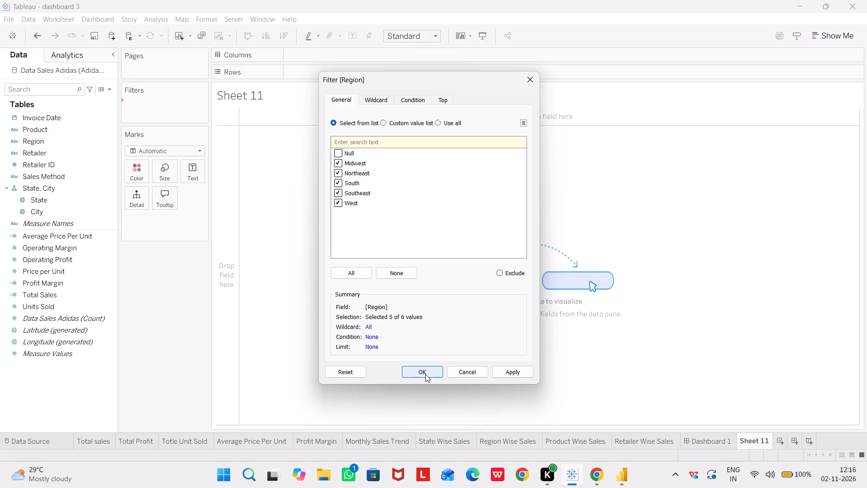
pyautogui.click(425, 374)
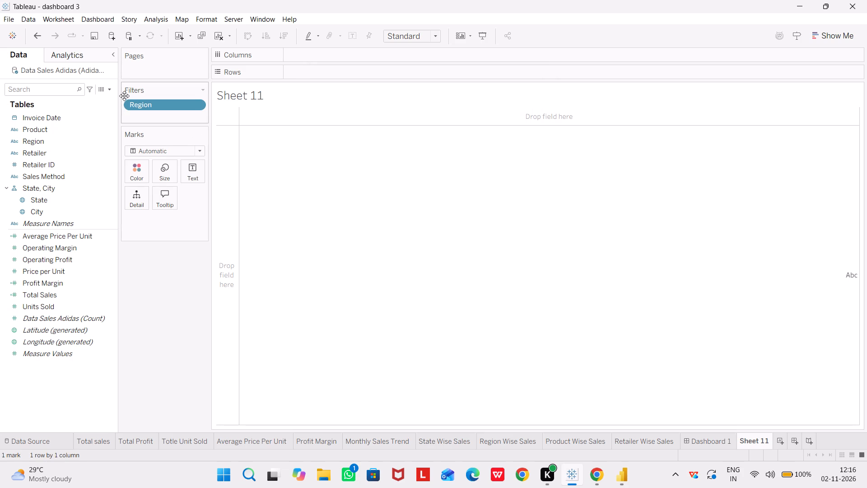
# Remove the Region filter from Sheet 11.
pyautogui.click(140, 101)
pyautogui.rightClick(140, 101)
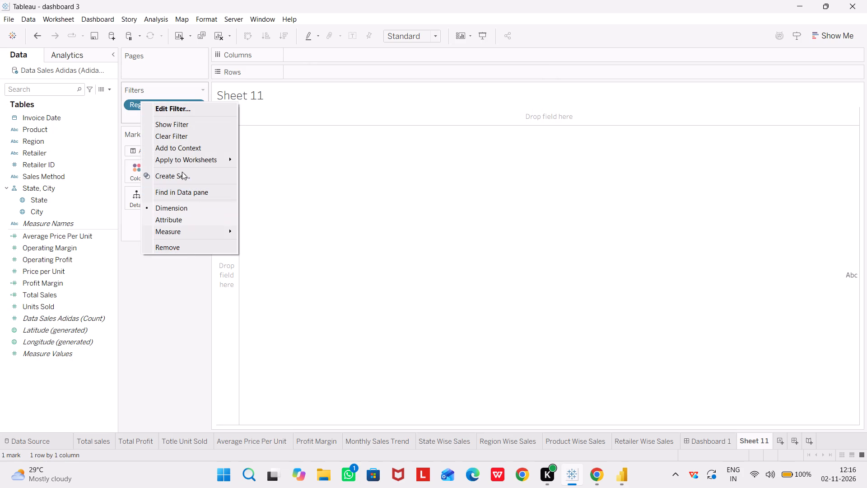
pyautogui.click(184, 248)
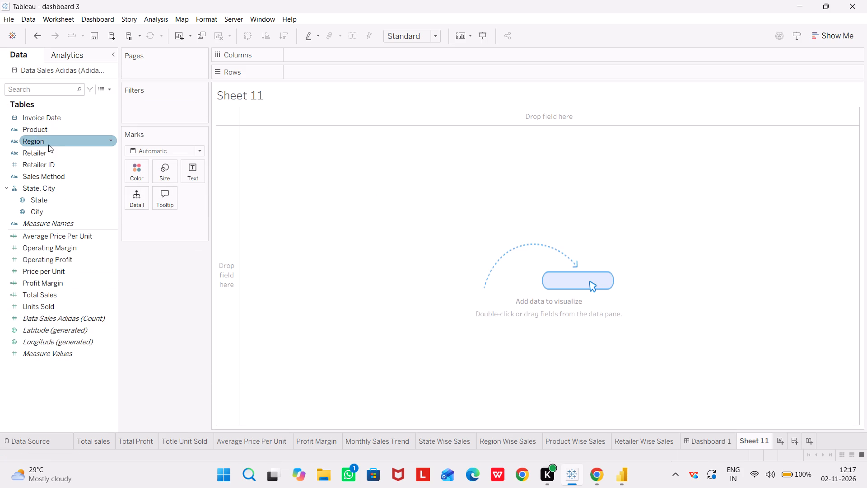
# Look through the trend, sales, profit and units worksheets and Dashboard 1 for reference, and return to Sheet 11.
pyautogui.click(378, 441)
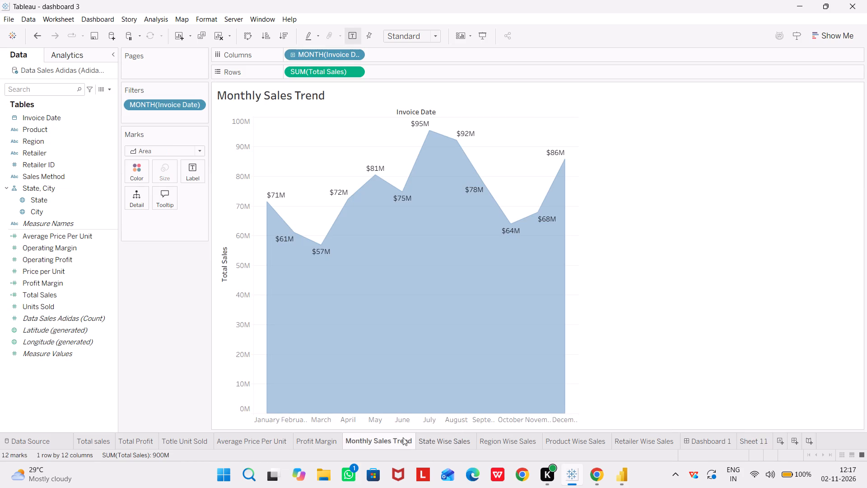
pyautogui.click(294, 439)
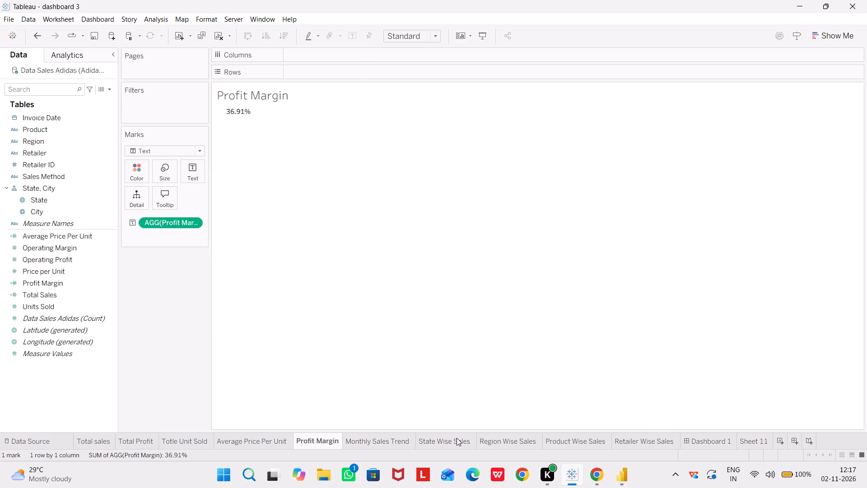
pyautogui.click(584, 443)
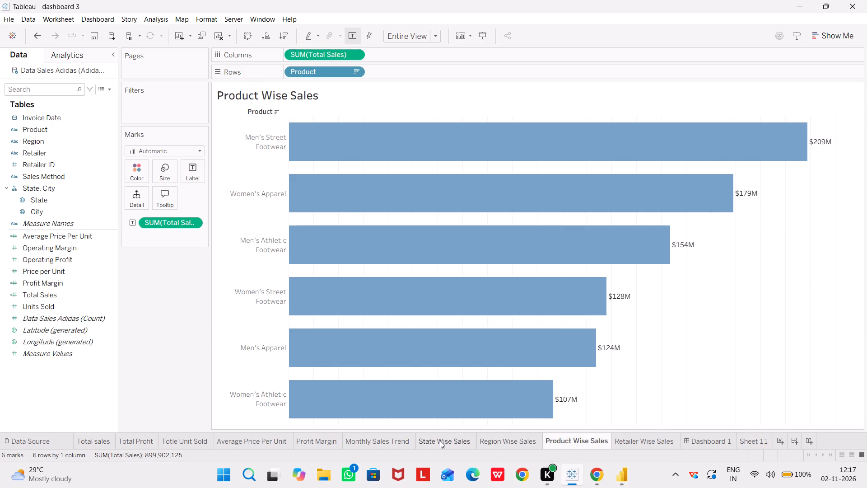
pyautogui.click(440, 441)
pyautogui.click(373, 443)
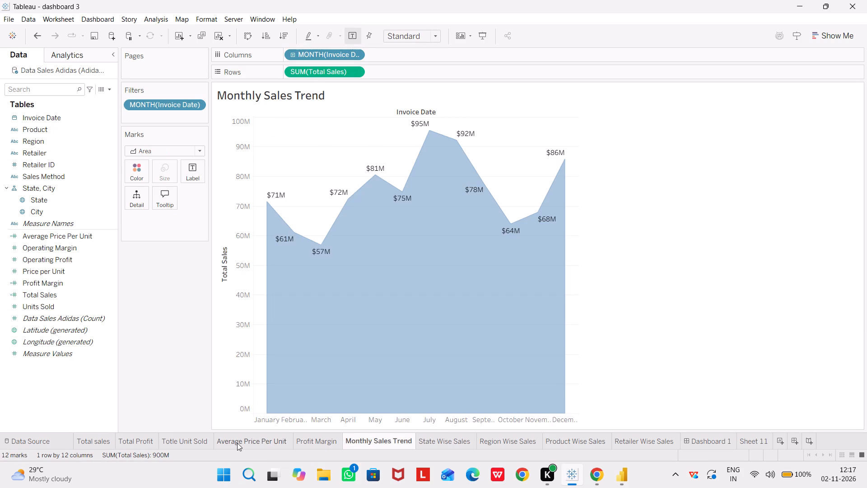
pyautogui.click(237, 443)
pyautogui.click(155, 438)
pyautogui.click(180, 434)
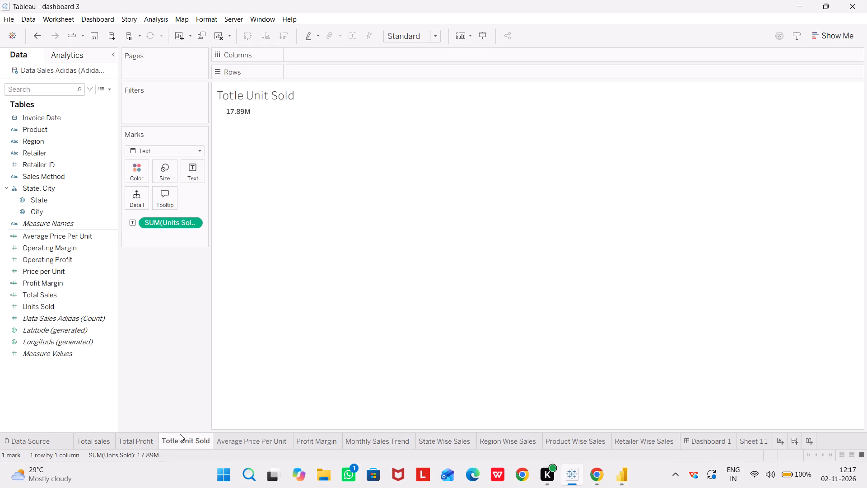
pyautogui.click(331, 446)
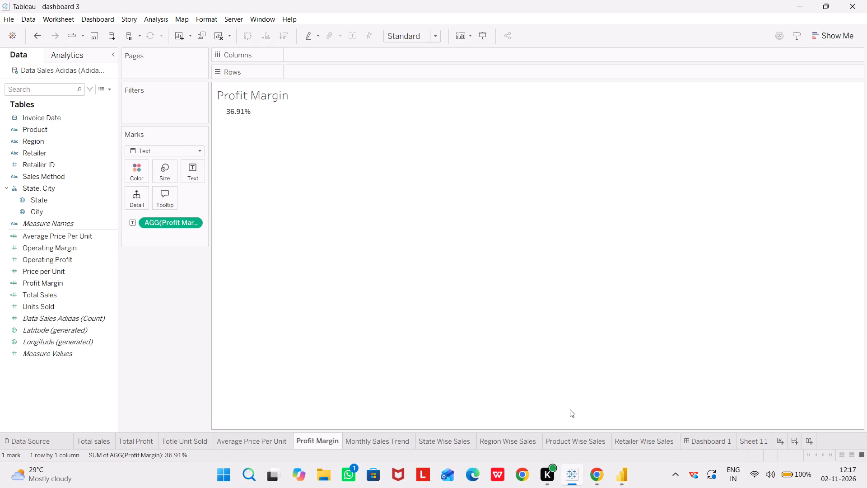
pyautogui.click(711, 446)
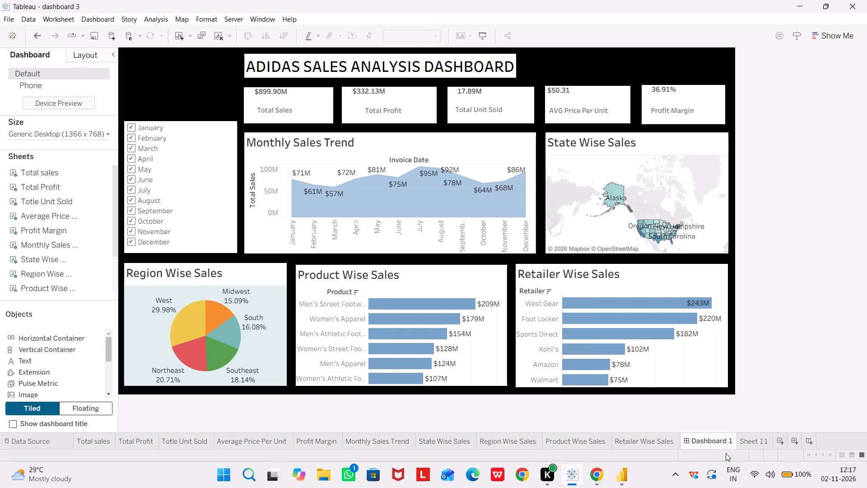
pyautogui.click(736, 437)
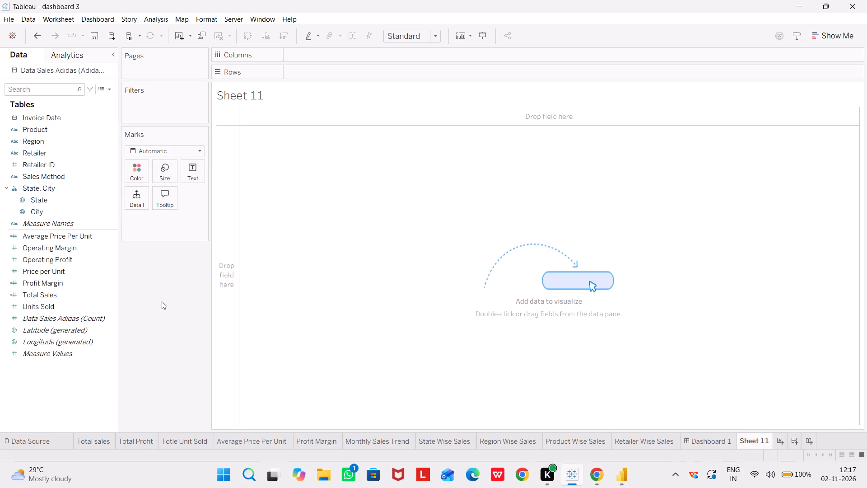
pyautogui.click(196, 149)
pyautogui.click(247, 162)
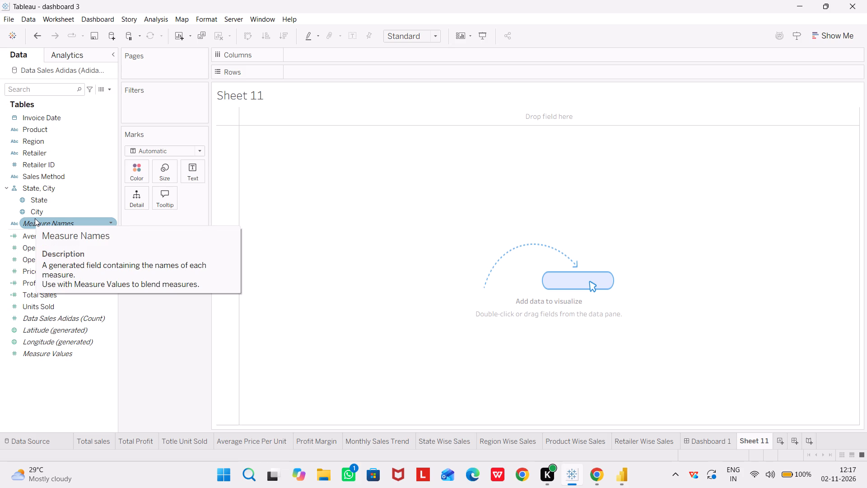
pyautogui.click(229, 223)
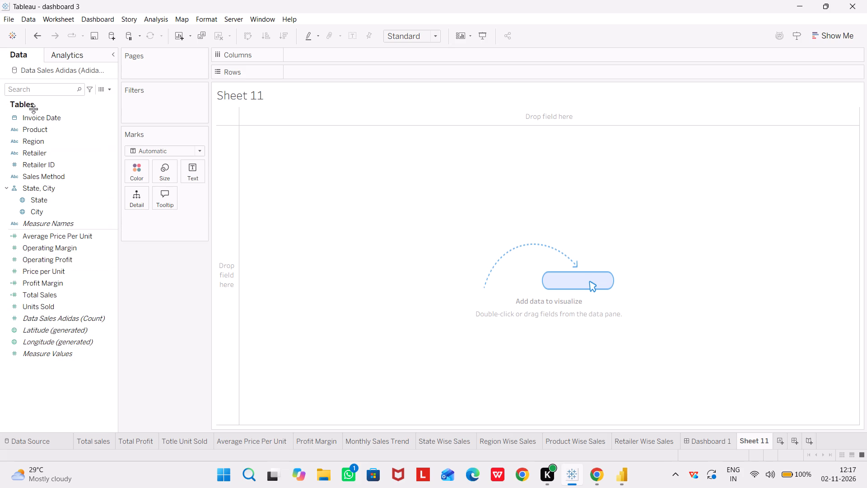
# Place Invoice Date on the Text mark of Sheet 11 and set its date level to Month.
pyautogui.moveTo(36, 117); pyautogui.dragTo(140, 150)
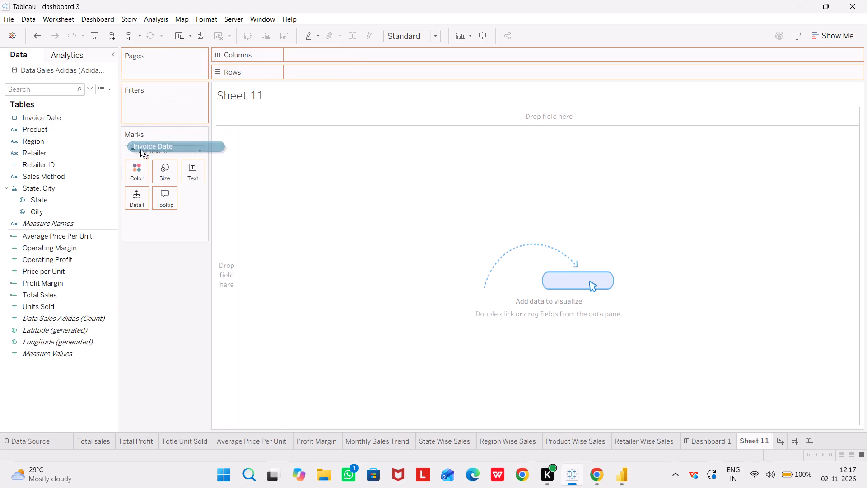
pyautogui.moveTo(140, 150); pyautogui.dragTo(184, 176)
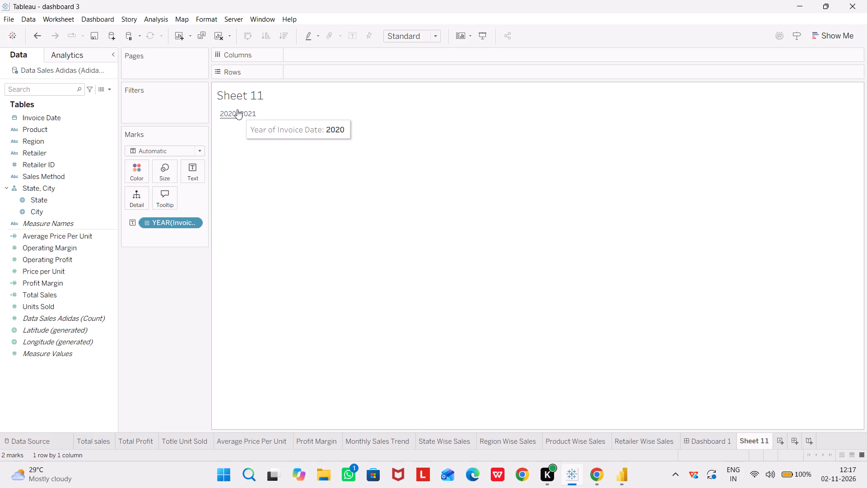
pyautogui.click(196, 219)
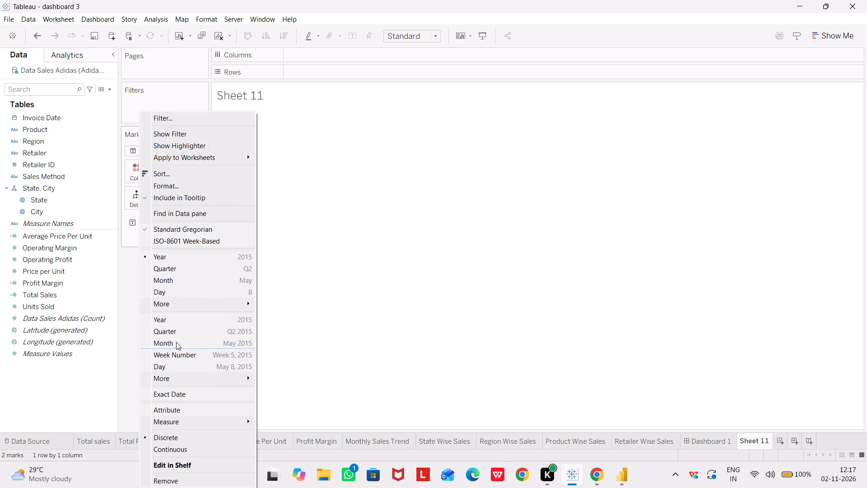
pyautogui.click(185, 285)
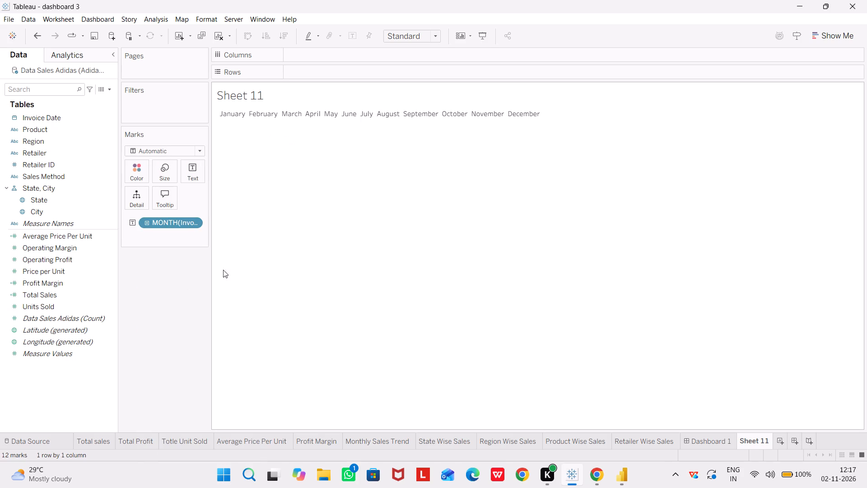
pyautogui.click(255, 261)
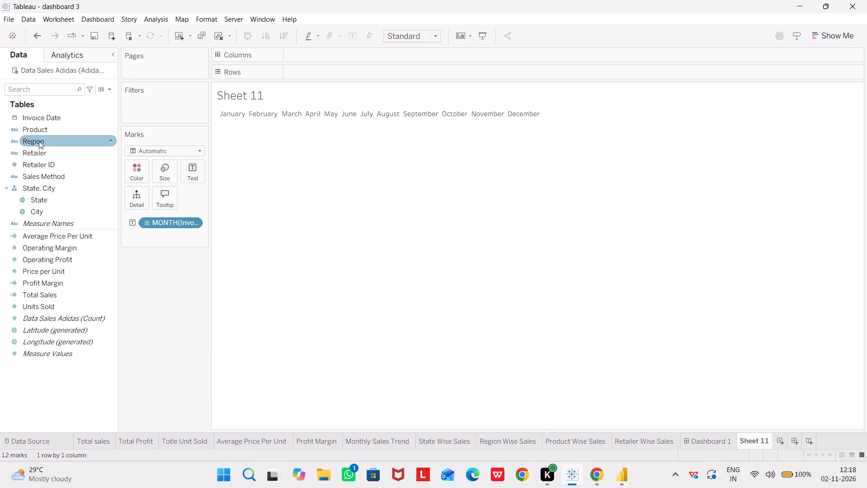
# Add Invoice Date by year to Sheet 11 and arrange the years as Columns instead of Rows.
pyautogui.moveTo(41, 118); pyautogui.dragTo(308, 45)
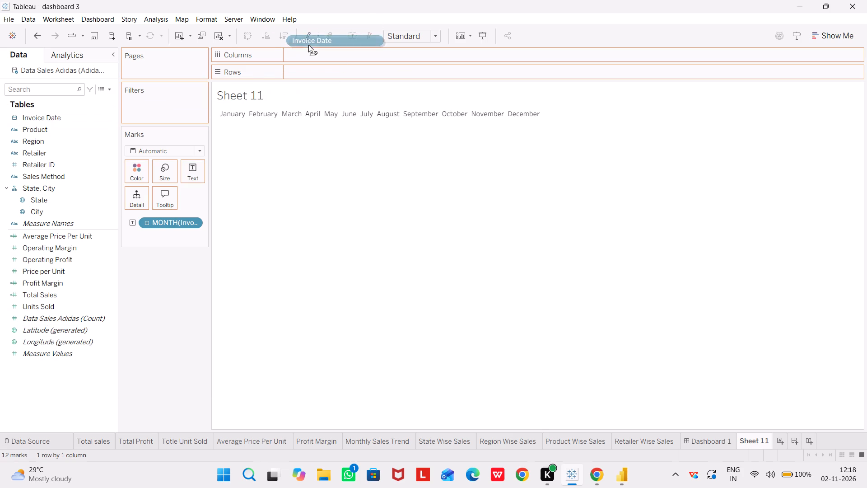
pyautogui.moveTo(308, 45); pyautogui.dragTo(309, 73)
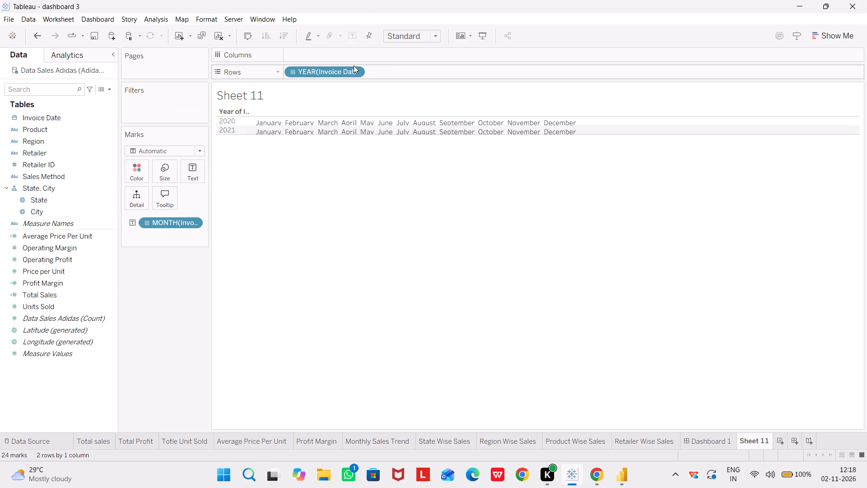
pyautogui.click(354, 66)
pyautogui.click(355, 69)
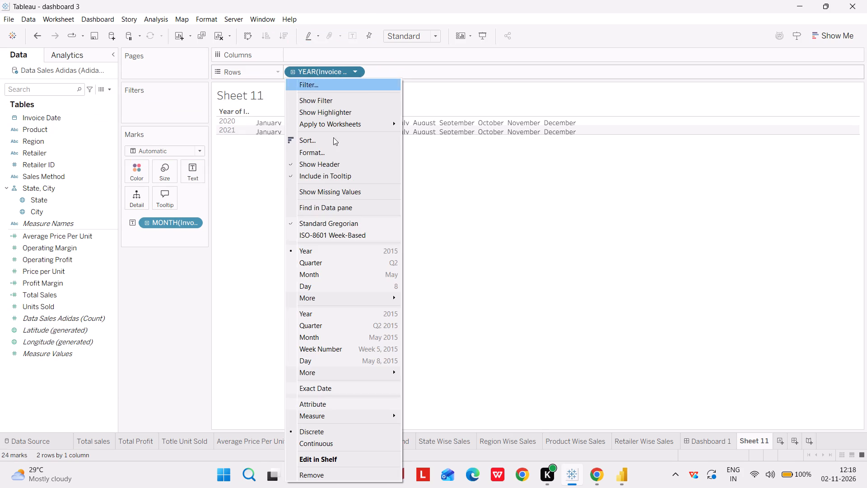
pyautogui.moveTo(306, 73); pyautogui.dragTo(305, 59)
pyautogui.moveTo(317, 69); pyautogui.dragTo(316, 55)
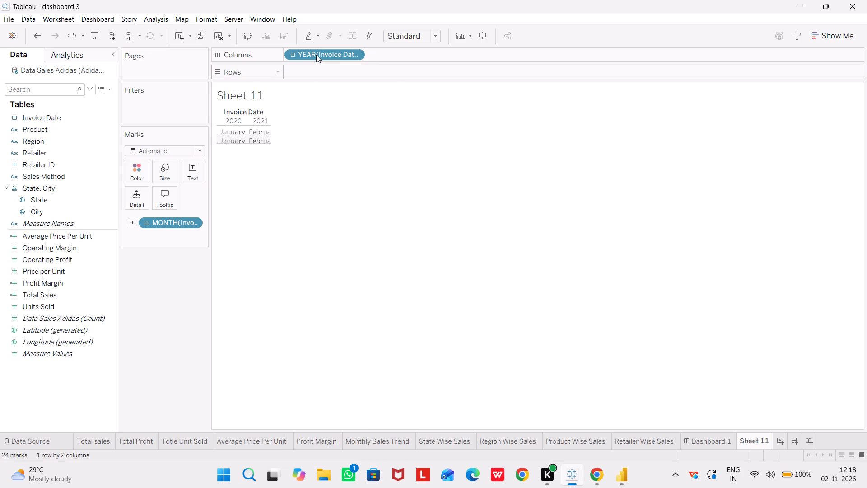
pyautogui.click(314, 200)
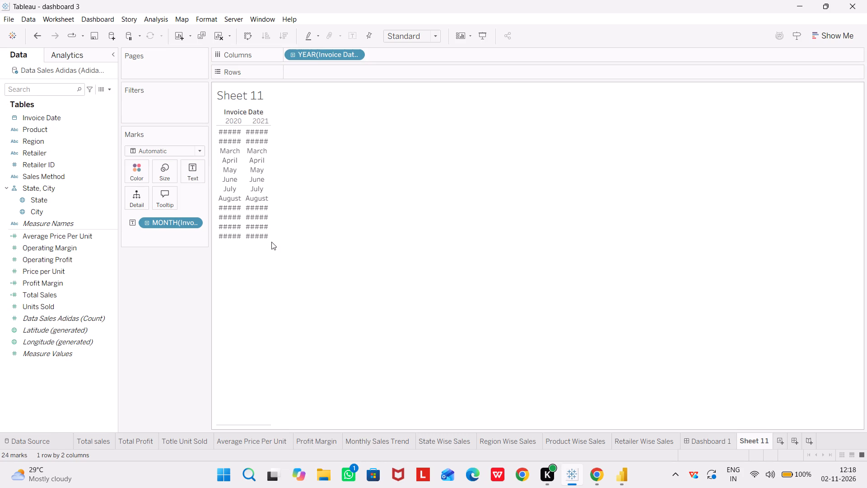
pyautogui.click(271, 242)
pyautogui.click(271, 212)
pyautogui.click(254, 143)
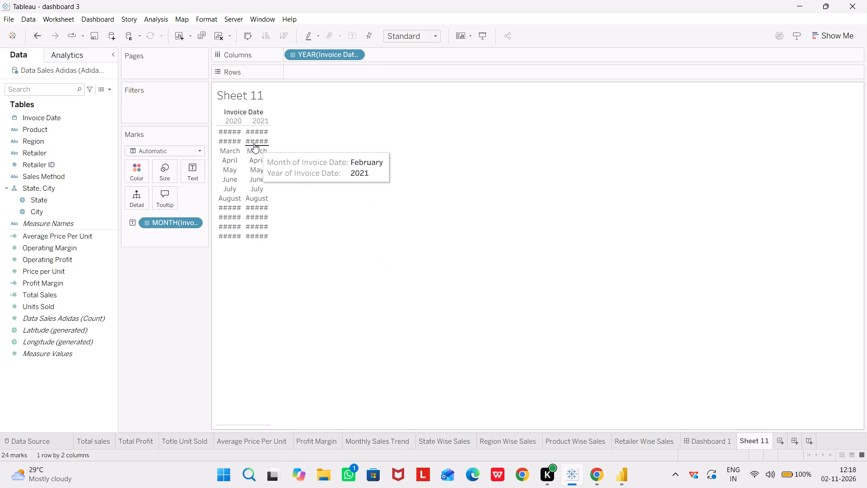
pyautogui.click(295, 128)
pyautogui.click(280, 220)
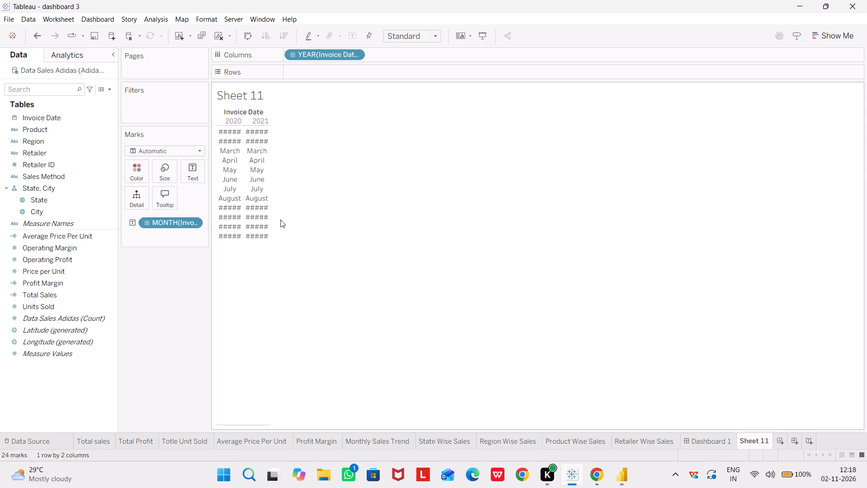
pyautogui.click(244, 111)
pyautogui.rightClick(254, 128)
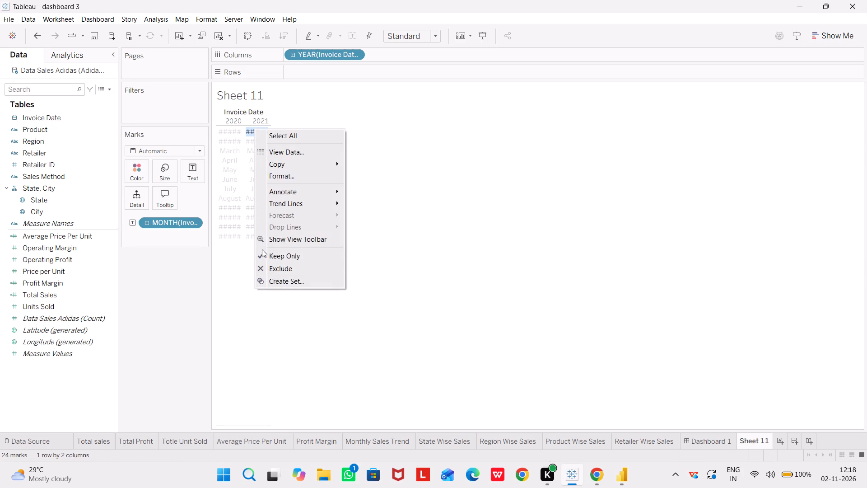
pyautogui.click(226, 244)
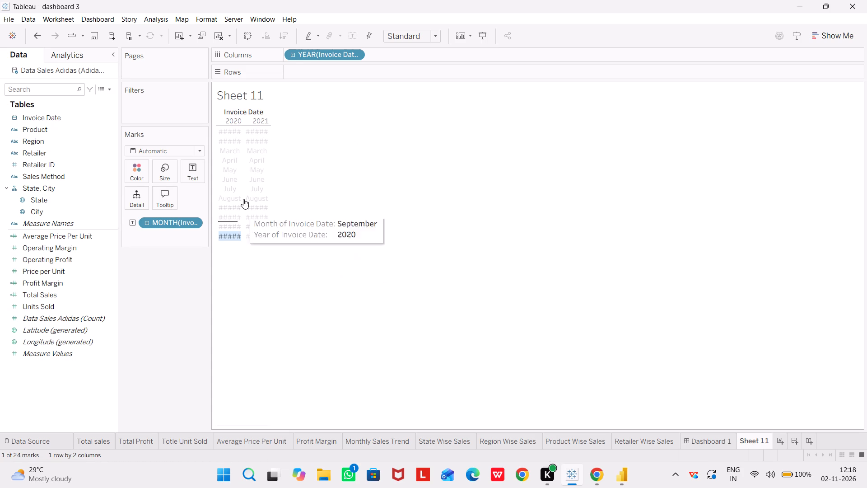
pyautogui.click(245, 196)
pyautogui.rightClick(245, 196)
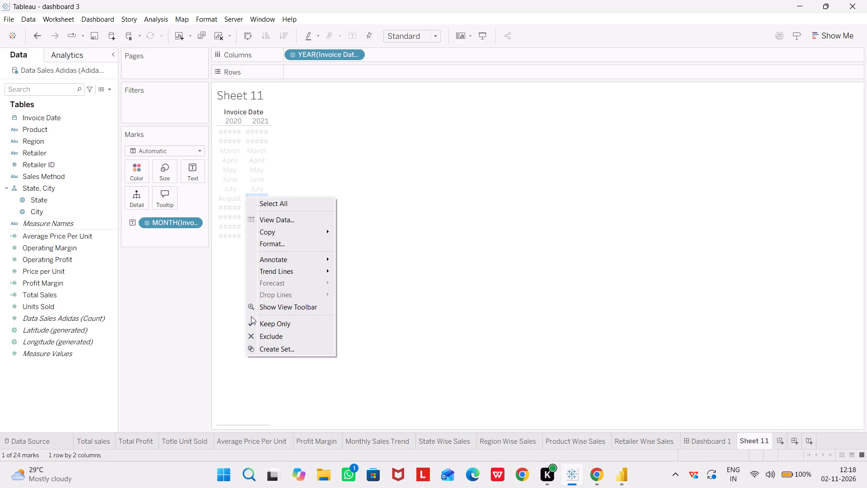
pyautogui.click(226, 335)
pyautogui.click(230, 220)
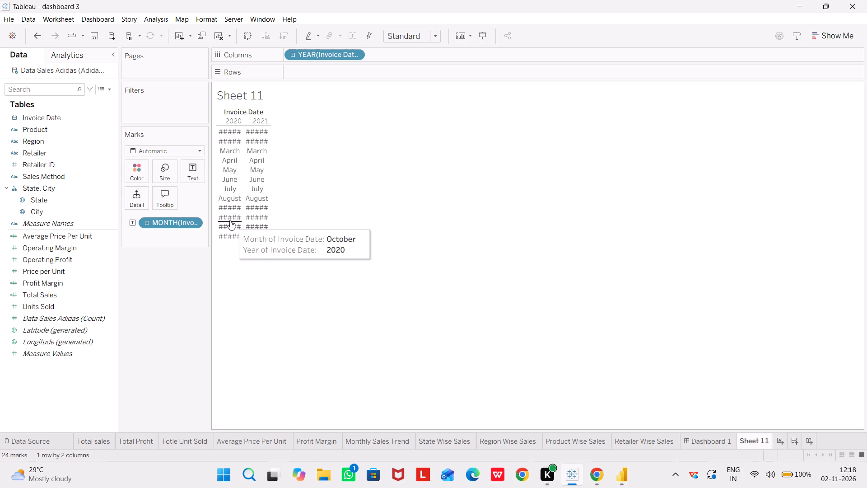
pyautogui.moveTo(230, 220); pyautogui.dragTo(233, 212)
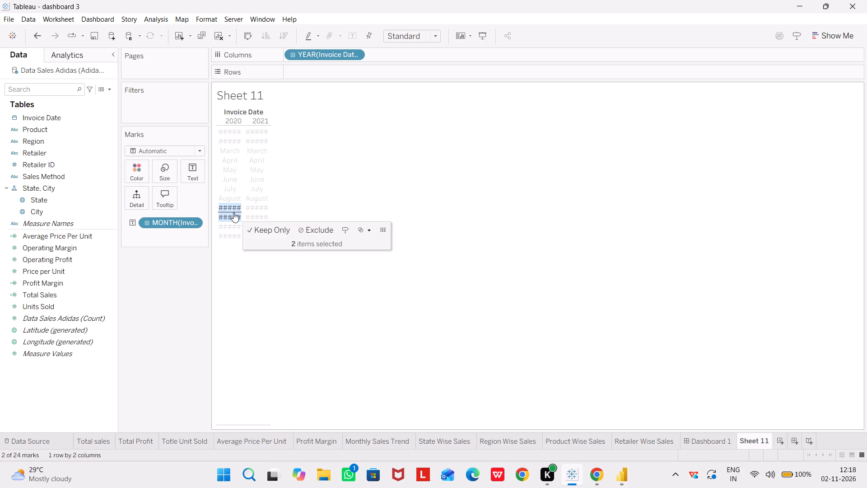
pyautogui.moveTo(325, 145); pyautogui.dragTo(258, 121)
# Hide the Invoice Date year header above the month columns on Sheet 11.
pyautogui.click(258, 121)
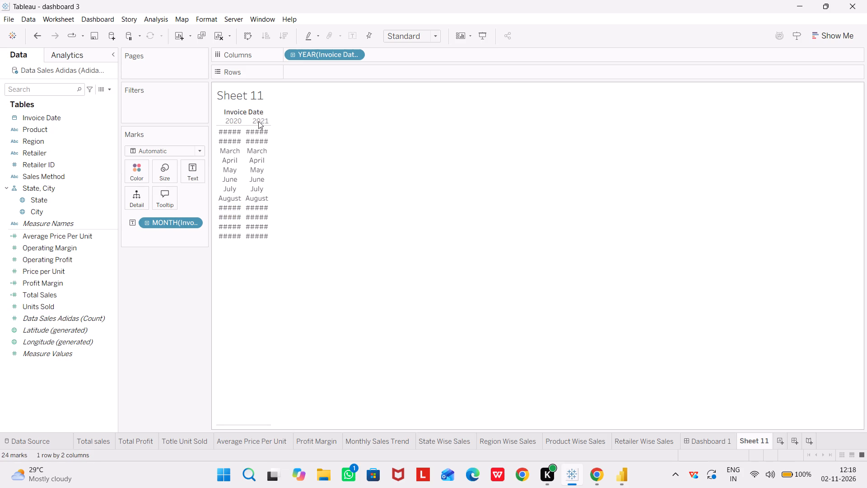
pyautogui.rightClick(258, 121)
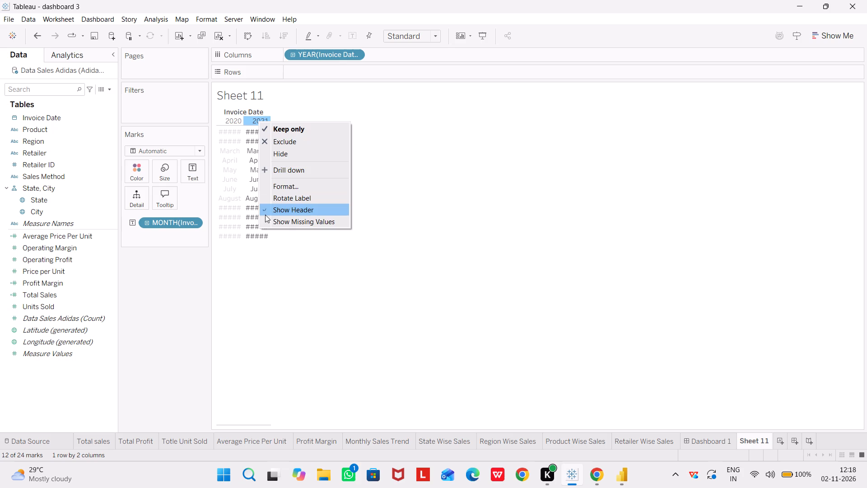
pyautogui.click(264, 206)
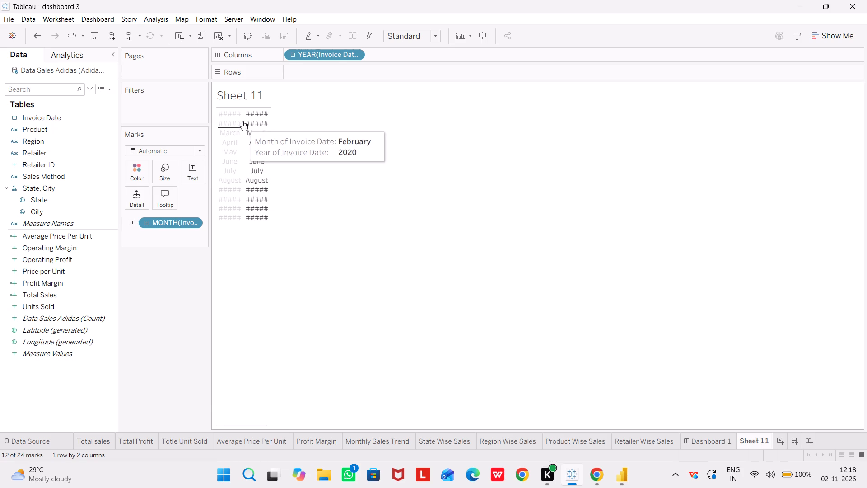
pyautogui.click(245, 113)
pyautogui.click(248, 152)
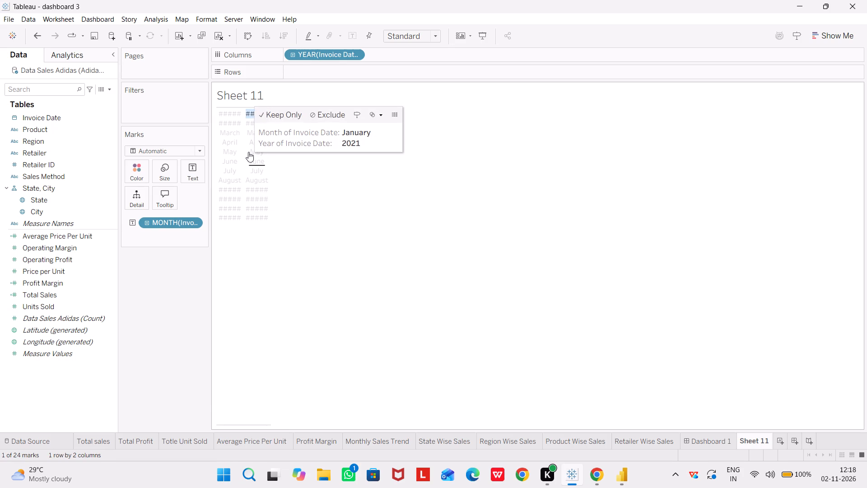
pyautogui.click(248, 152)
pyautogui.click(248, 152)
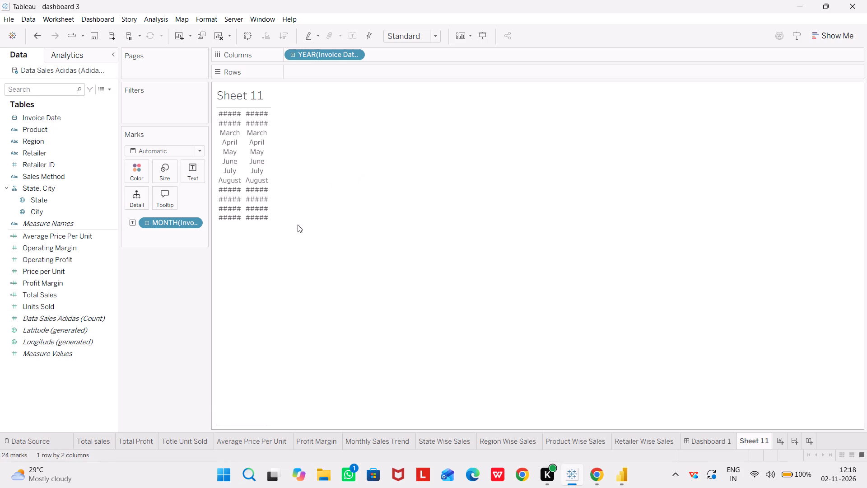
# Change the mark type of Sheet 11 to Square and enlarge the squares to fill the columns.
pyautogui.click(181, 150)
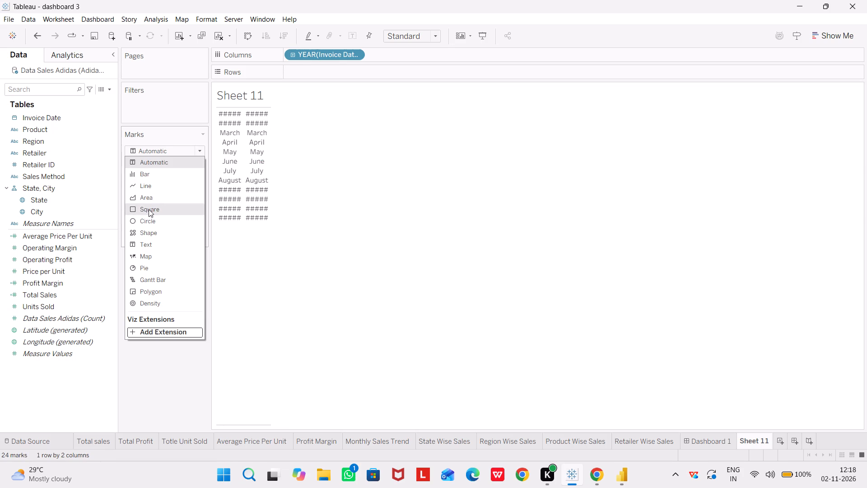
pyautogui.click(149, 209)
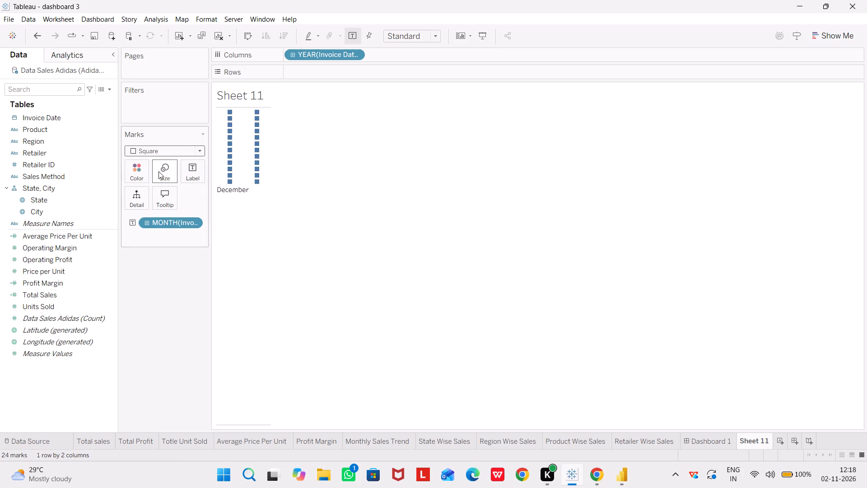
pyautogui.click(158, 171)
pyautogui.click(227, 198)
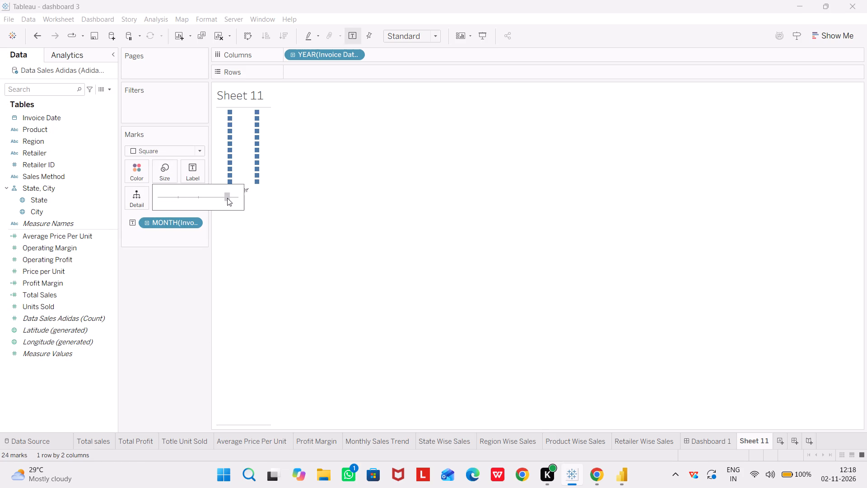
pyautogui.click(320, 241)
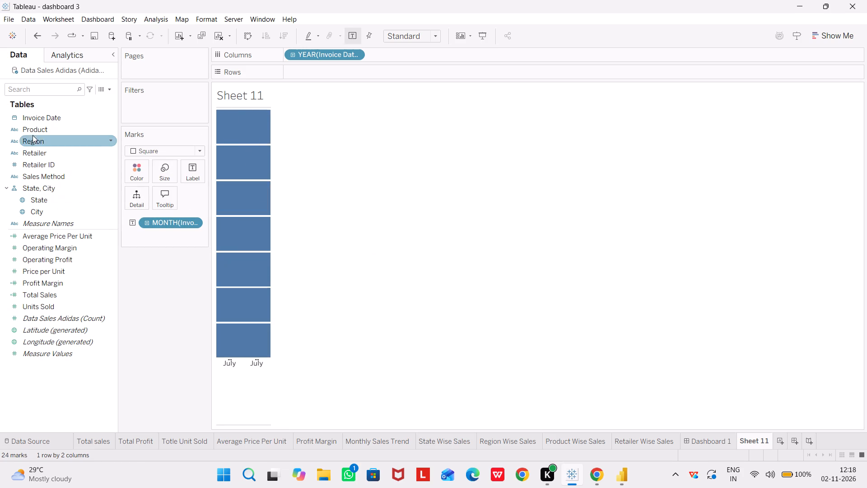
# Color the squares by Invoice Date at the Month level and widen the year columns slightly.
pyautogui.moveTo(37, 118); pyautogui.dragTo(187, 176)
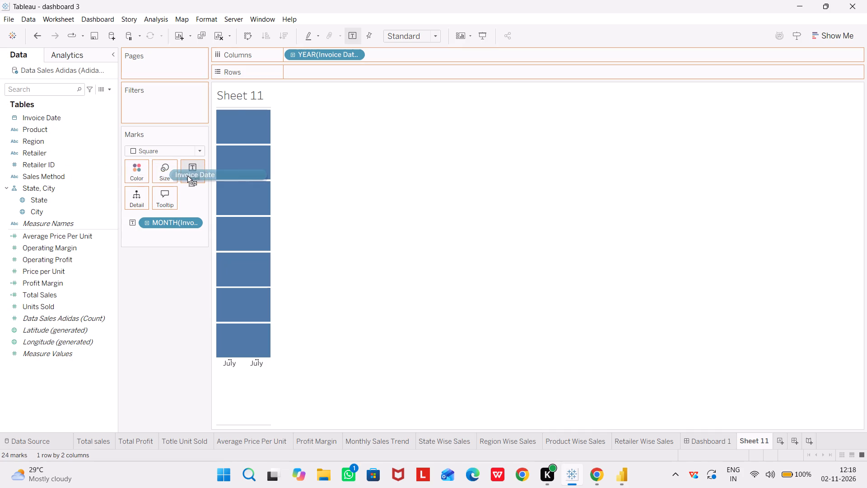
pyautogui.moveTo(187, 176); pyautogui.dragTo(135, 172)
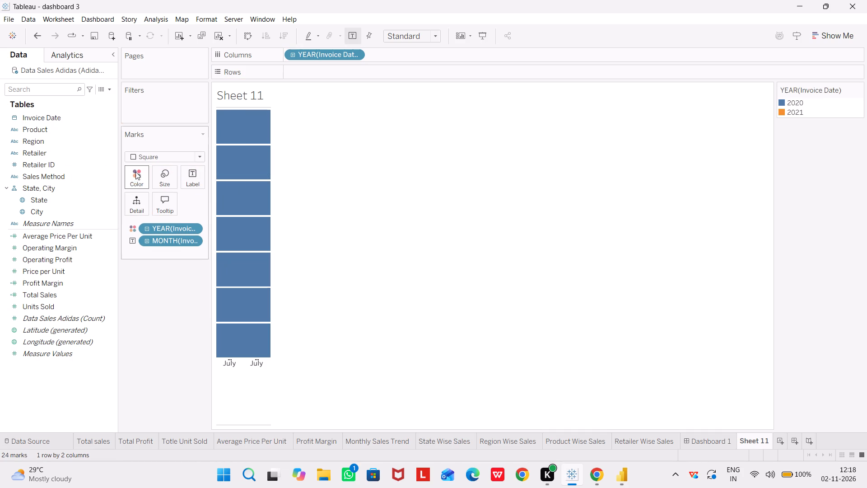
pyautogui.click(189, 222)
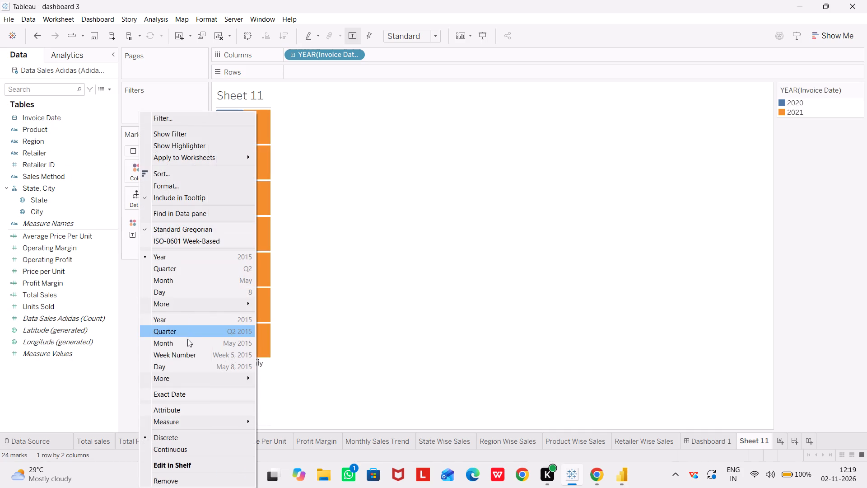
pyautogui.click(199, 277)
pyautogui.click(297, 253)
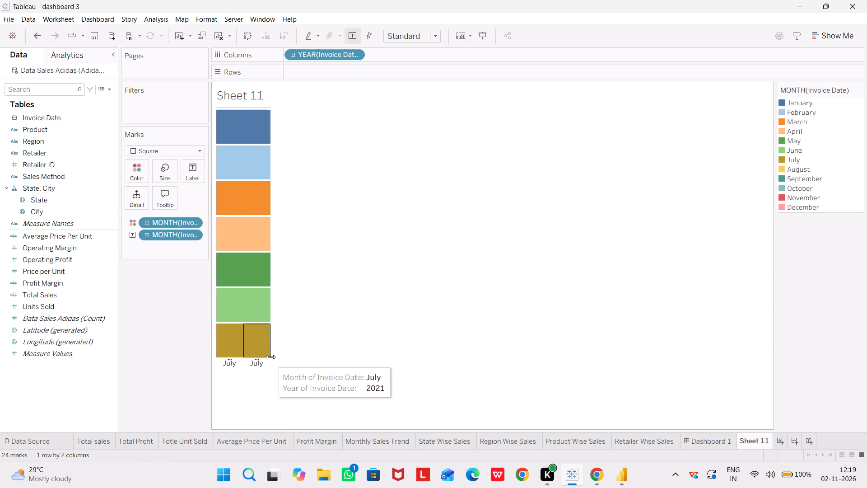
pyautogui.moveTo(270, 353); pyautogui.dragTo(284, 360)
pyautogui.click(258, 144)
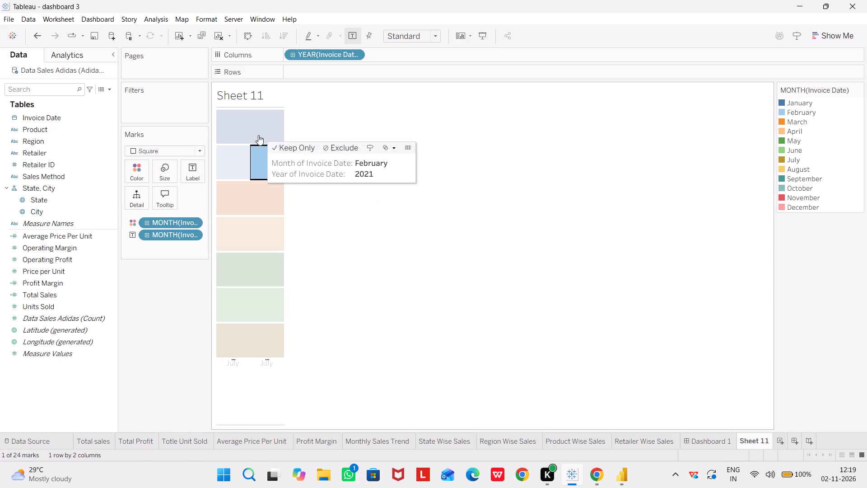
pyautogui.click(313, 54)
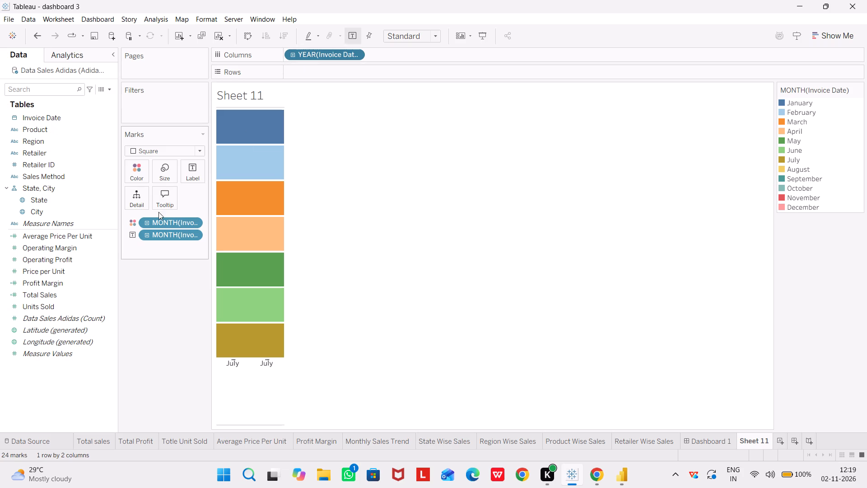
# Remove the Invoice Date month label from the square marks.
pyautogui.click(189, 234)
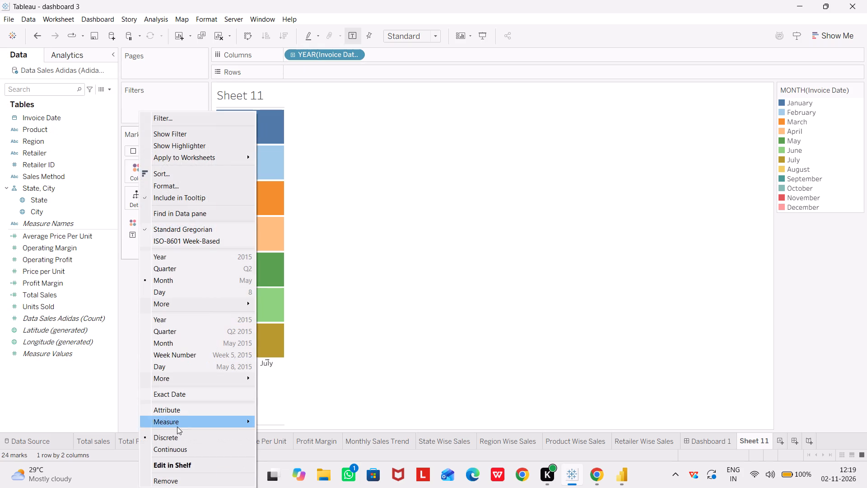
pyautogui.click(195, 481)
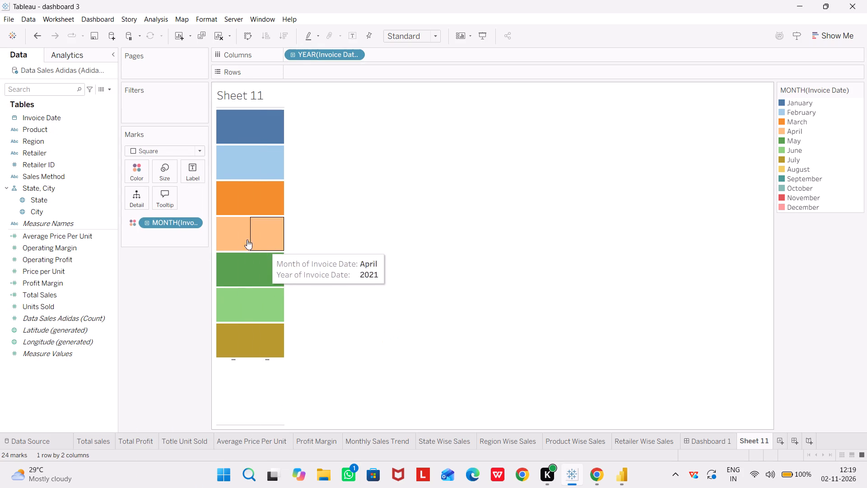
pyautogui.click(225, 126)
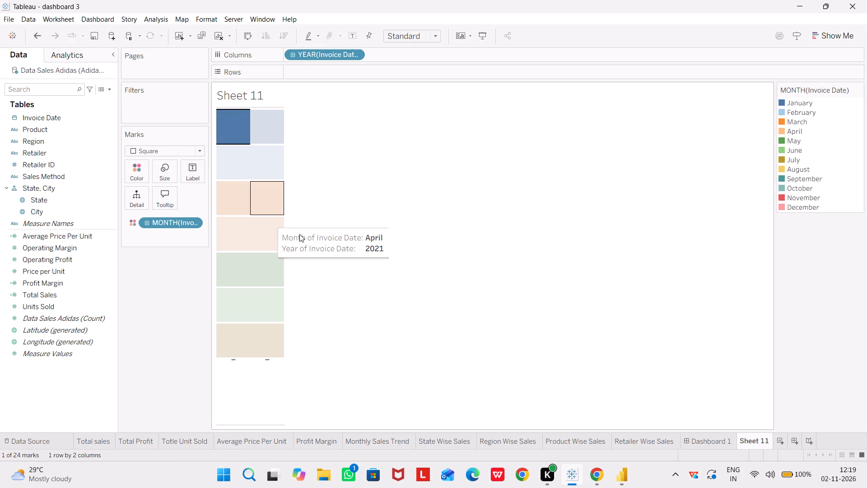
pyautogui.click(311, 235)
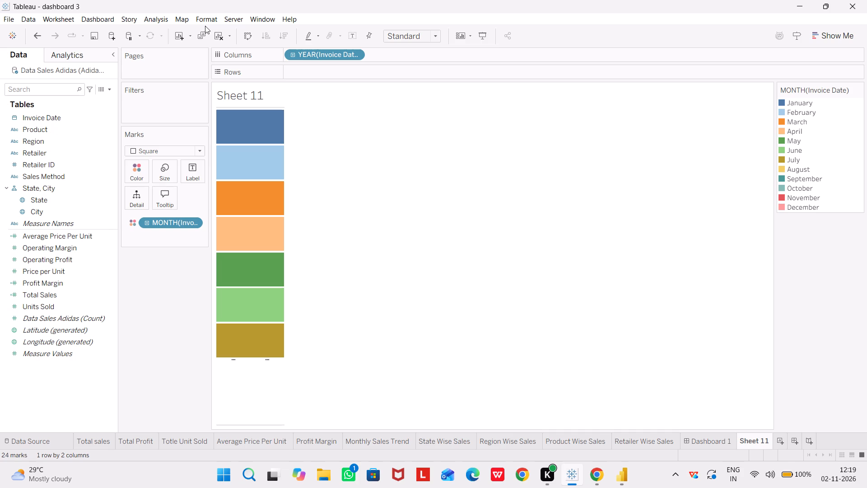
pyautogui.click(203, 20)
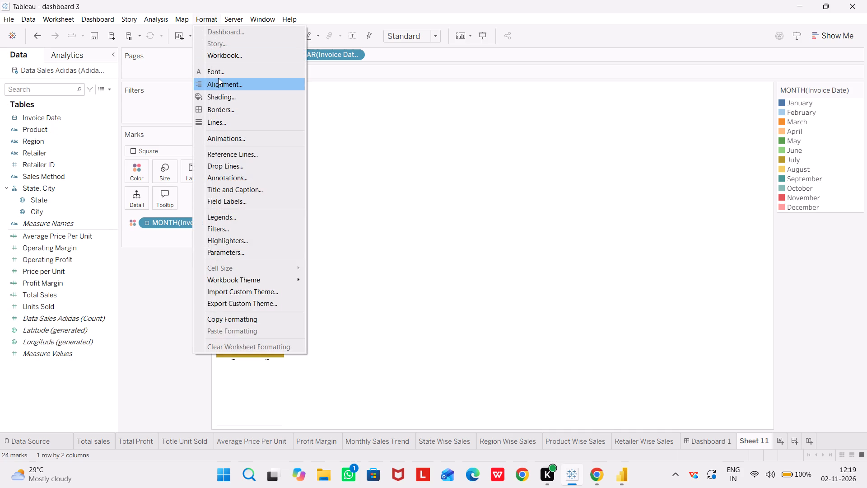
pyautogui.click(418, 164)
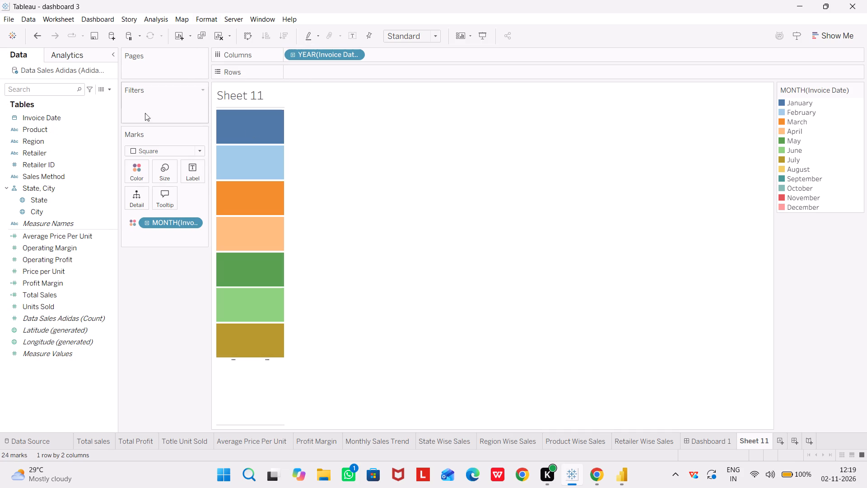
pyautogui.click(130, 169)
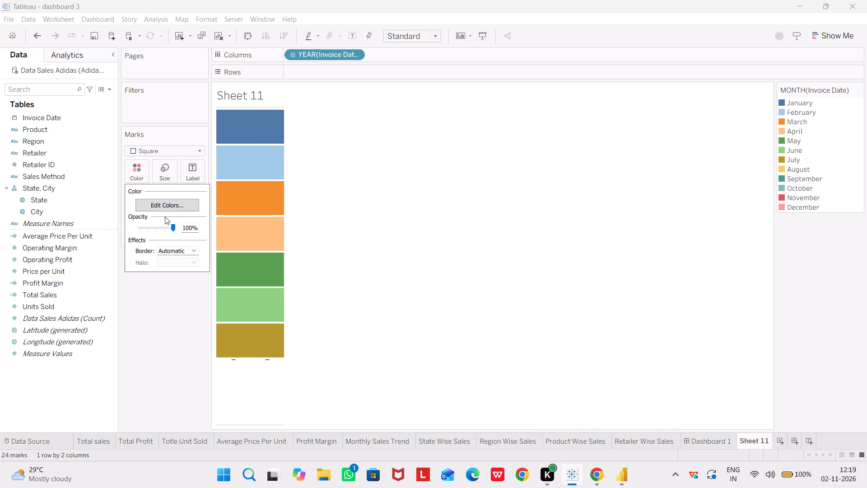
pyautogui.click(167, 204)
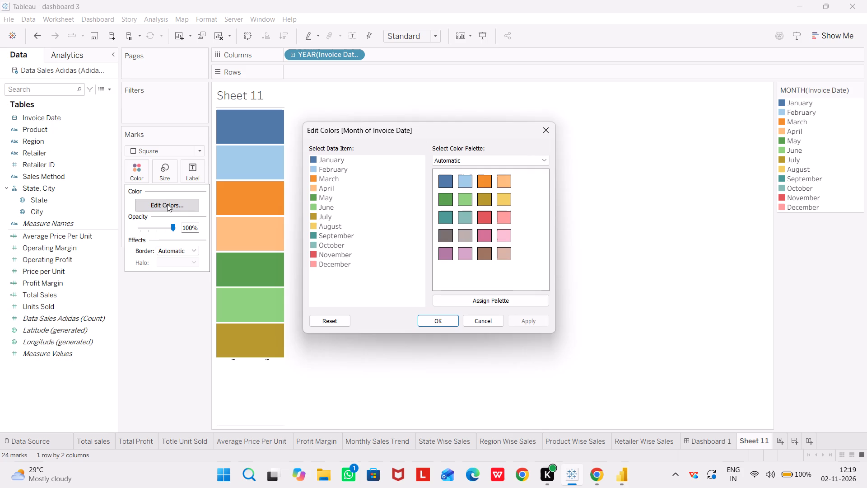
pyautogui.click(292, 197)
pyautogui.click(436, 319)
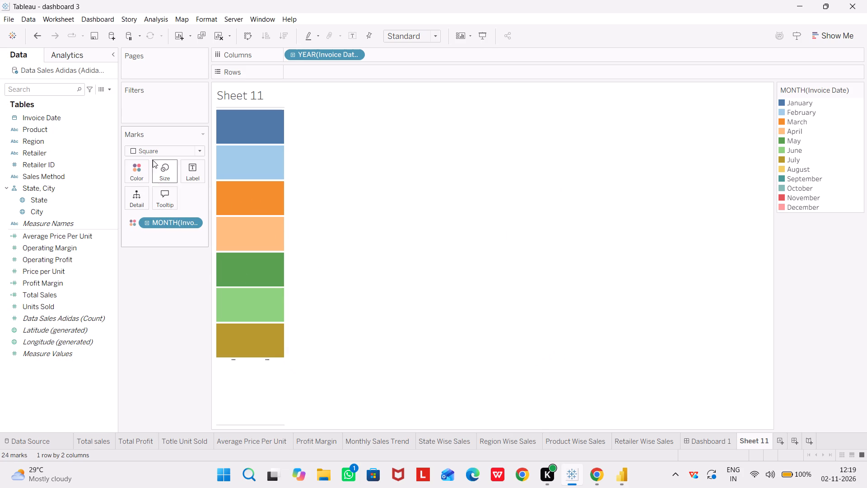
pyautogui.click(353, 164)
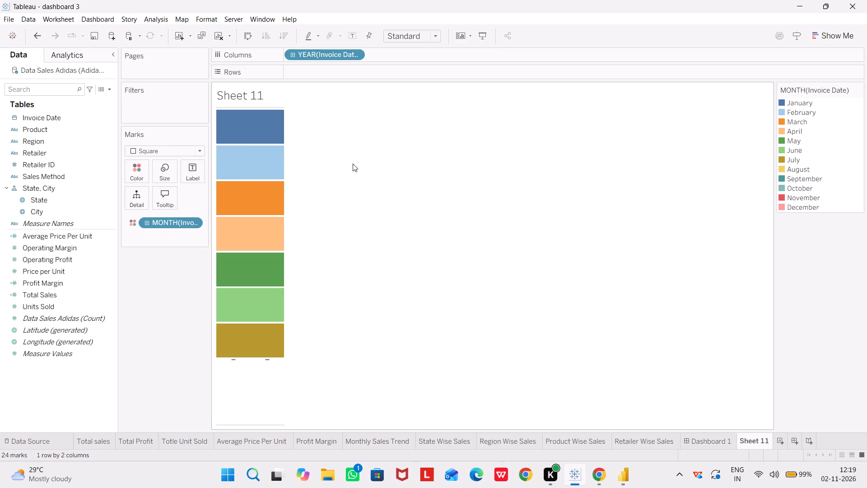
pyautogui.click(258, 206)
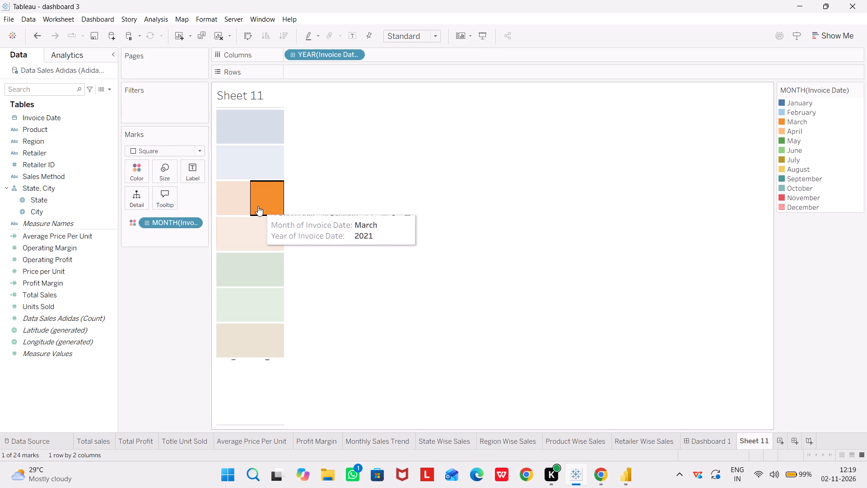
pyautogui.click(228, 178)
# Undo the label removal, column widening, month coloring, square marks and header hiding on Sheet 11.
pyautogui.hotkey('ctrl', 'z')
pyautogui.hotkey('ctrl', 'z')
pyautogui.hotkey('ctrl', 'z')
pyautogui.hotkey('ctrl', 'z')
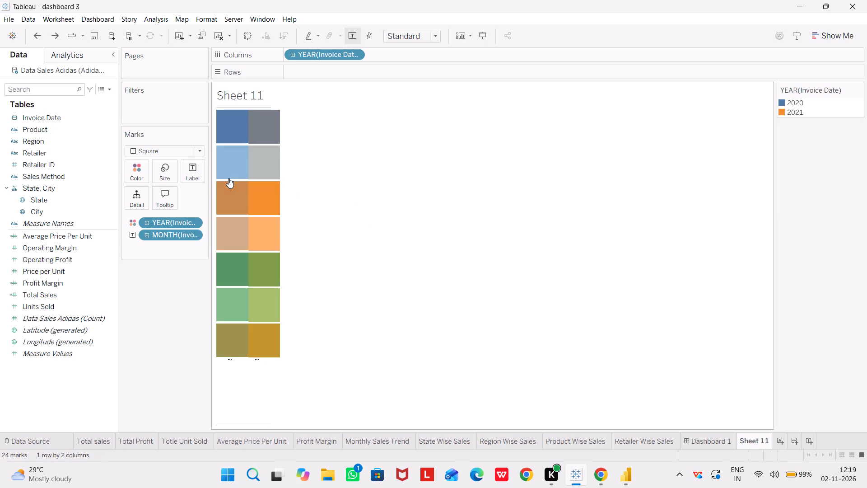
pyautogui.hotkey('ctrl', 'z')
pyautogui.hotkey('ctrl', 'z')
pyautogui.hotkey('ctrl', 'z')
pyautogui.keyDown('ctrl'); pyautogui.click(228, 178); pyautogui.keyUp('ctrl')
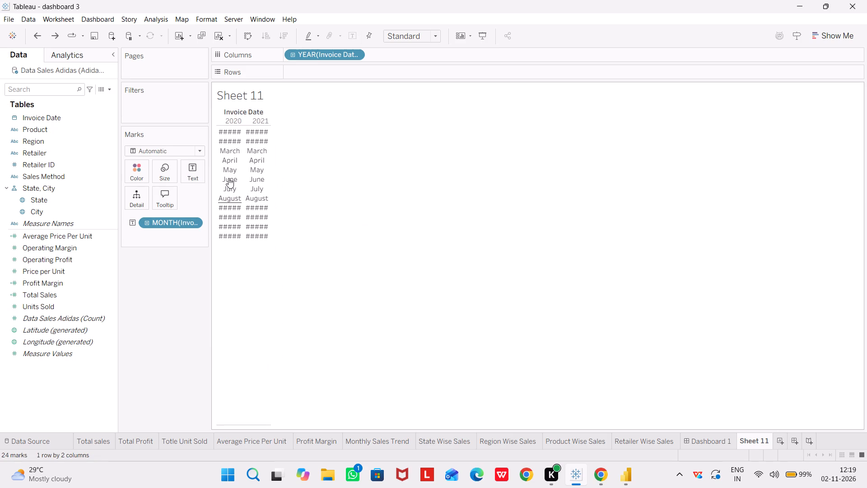
# Undo the placement of Invoice Date by year on Sheet 11, leaving only the month text mark.
pyautogui.hotkey('ctrl', 'z')
pyautogui.hotkey('ctrl', 'z')
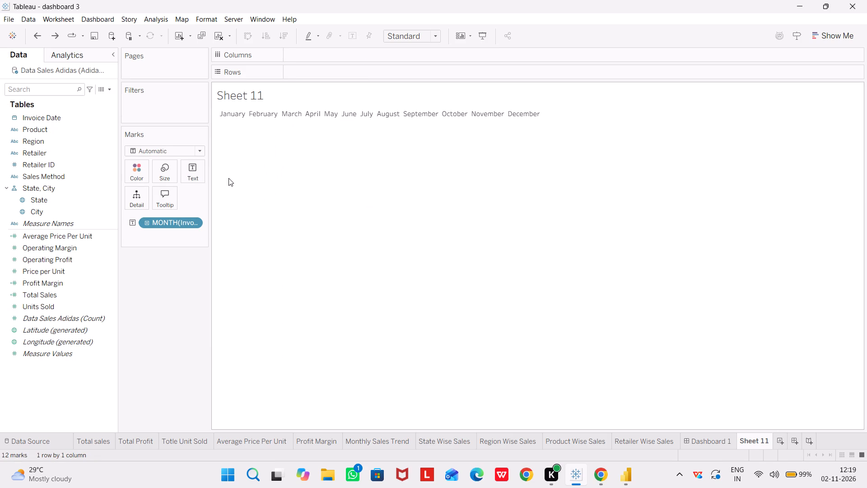
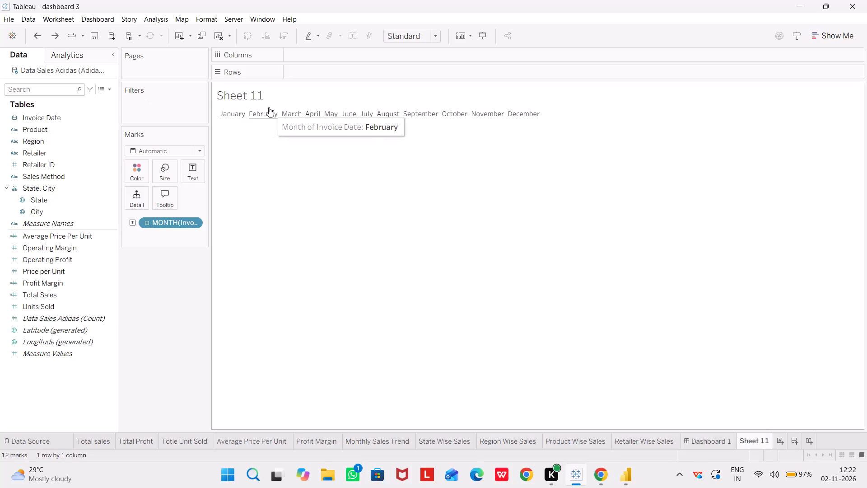
# Remove the Invoice Date month field from the text marks on Sheet 11.
pyautogui.click(197, 225)
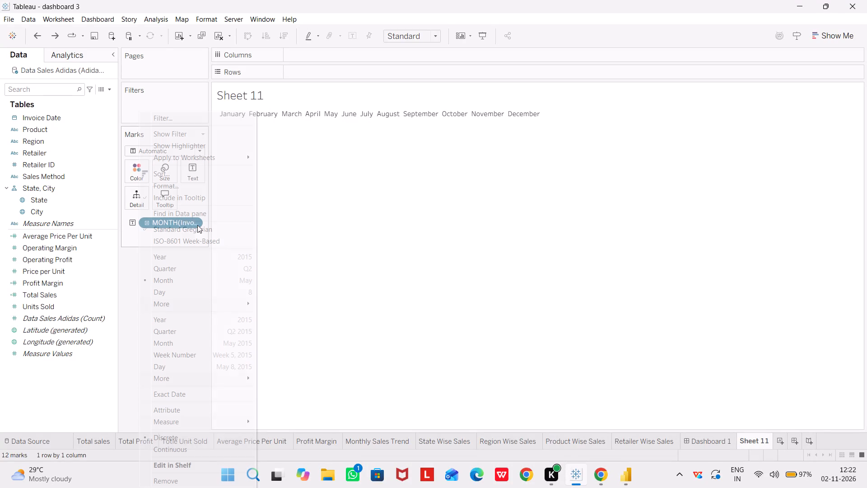
pyautogui.click(187, 477)
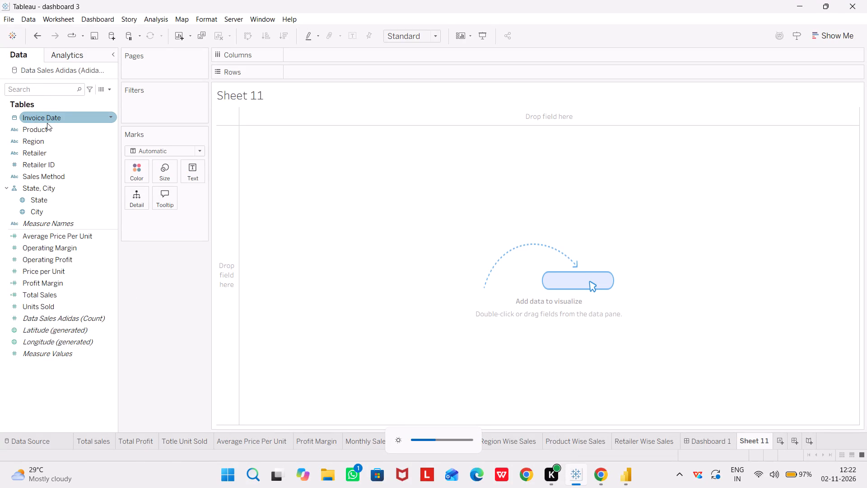
# Add Invoice Date to the sheet at the Month level and place it on Rows.
pyautogui.moveTo(51, 116); pyautogui.dragTo(54, 117)
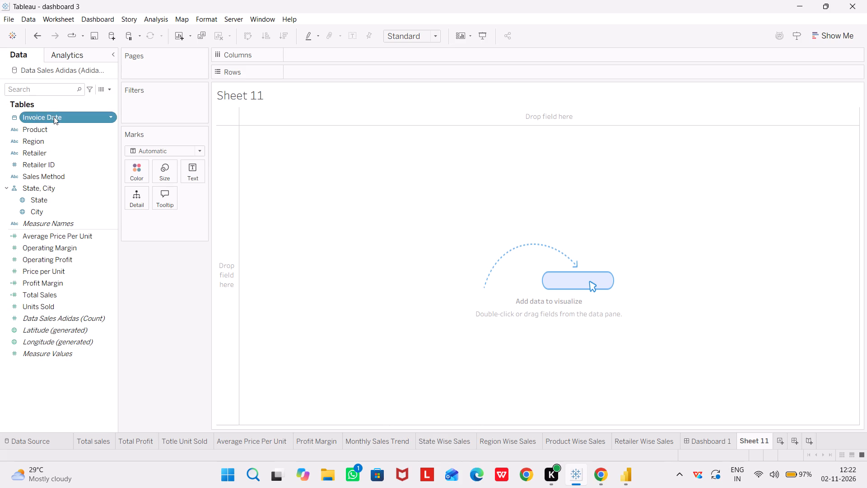
pyautogui.moveTo(54, 117); pyautogui.dragTo(320, 54)
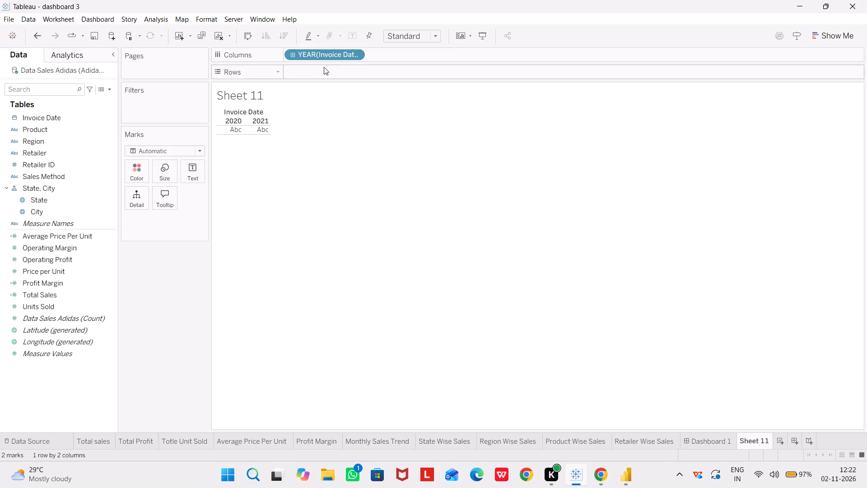
pyautogui.click(335, 53)
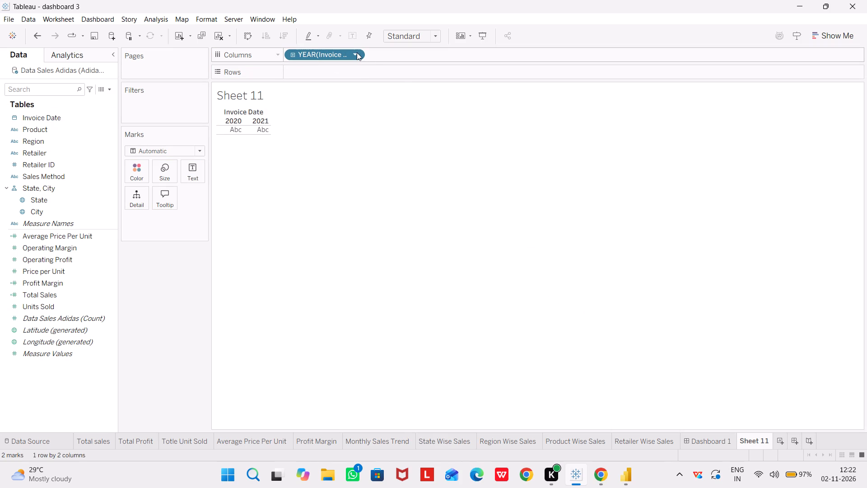
pyautogui.click(357, 52)
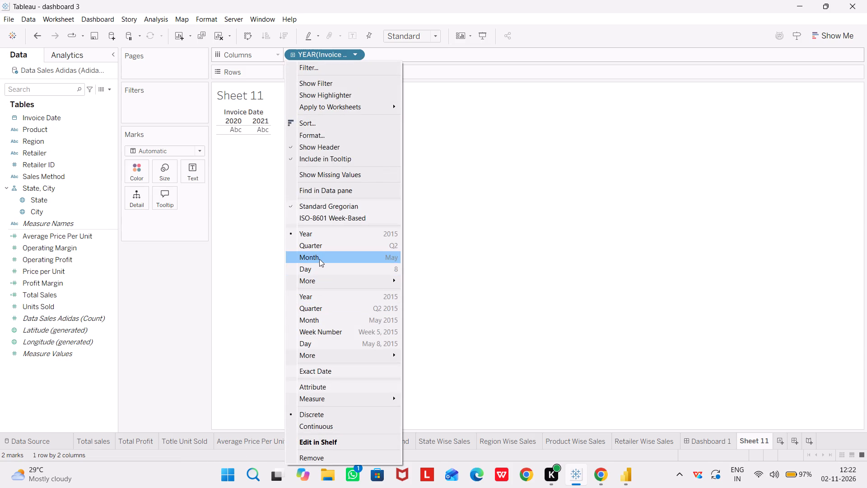
pyautogui.click(319, 259)
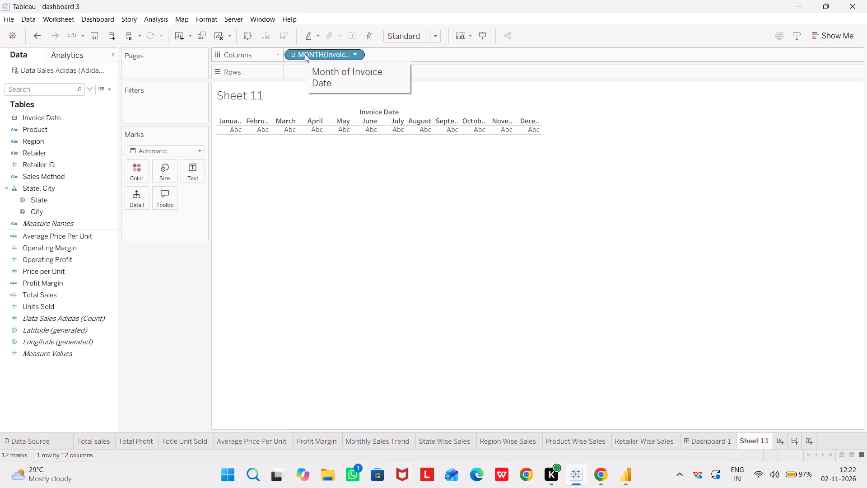
pyautogui.moveTo(305, 54); pyautogui.dragTo(308, 72)
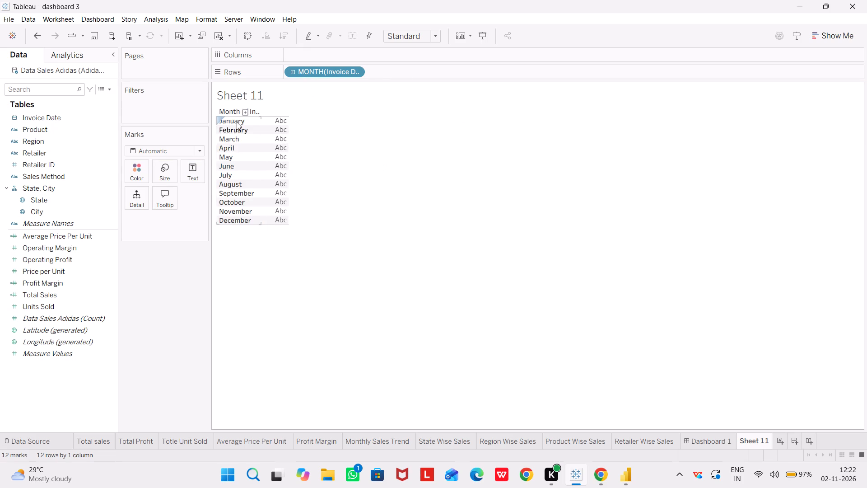
# Add Invoice Date by year to Columns and color the marks by Invoice Date at the Month level.
pyautogui.click(49, 115)
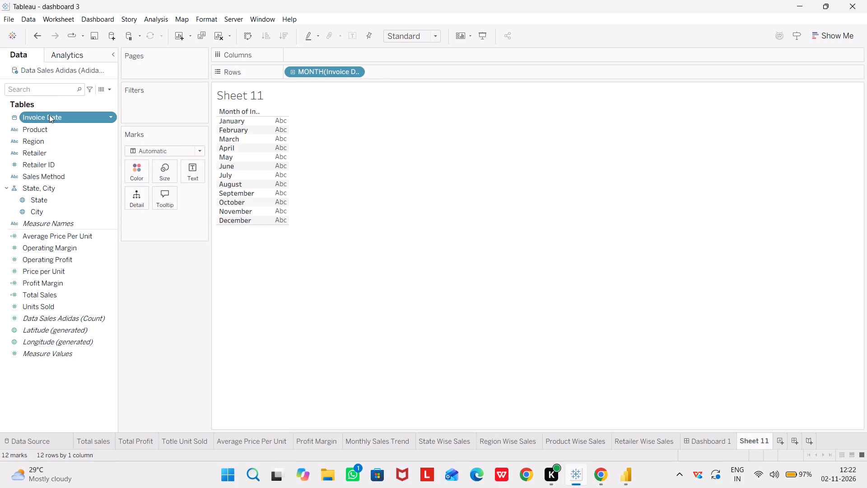
pyautogui.moveTo(49, 115); pyautogui.dragTo(178, 171)
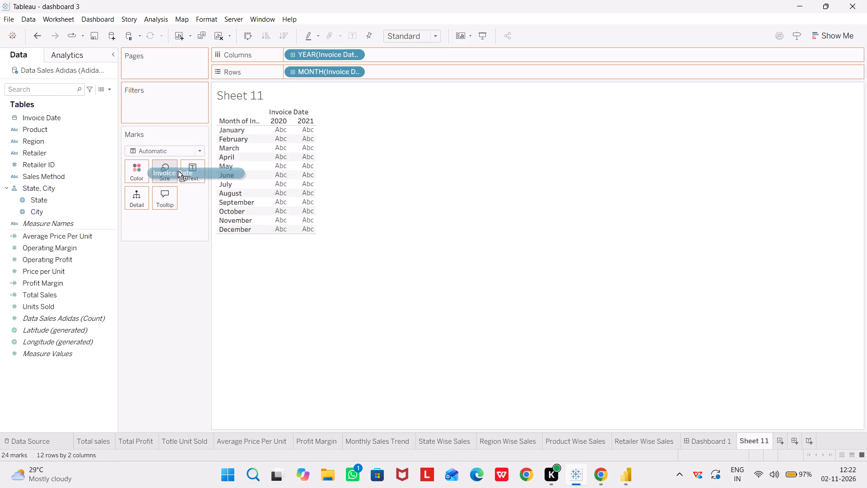
pyautogui.moveTo(178, 171); pyautogui.dragTo(131, 166)
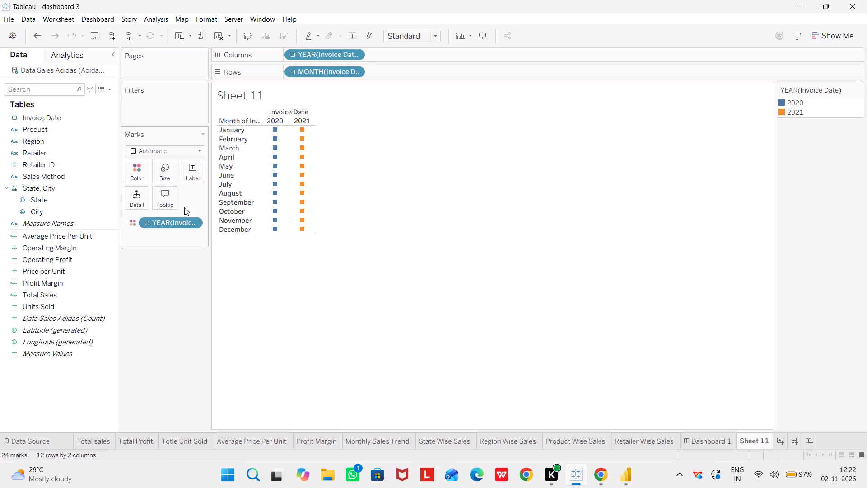
pyautogui.click(191, 224)
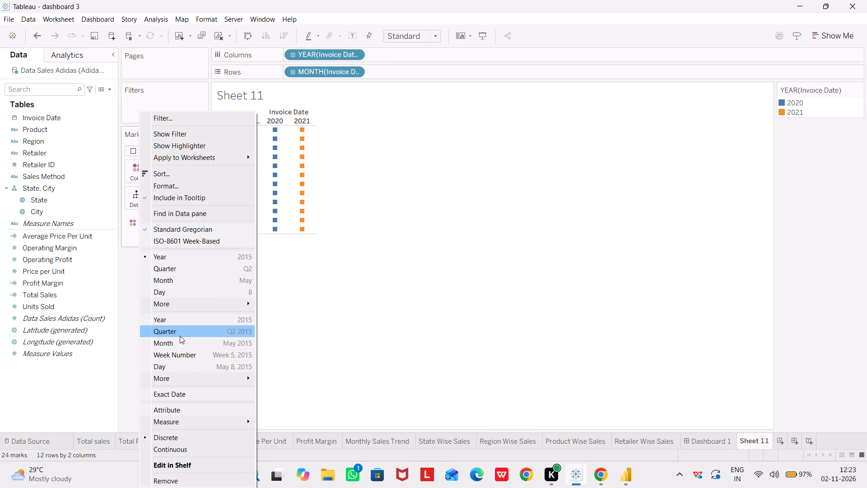
pyautogui.click(185, 285)
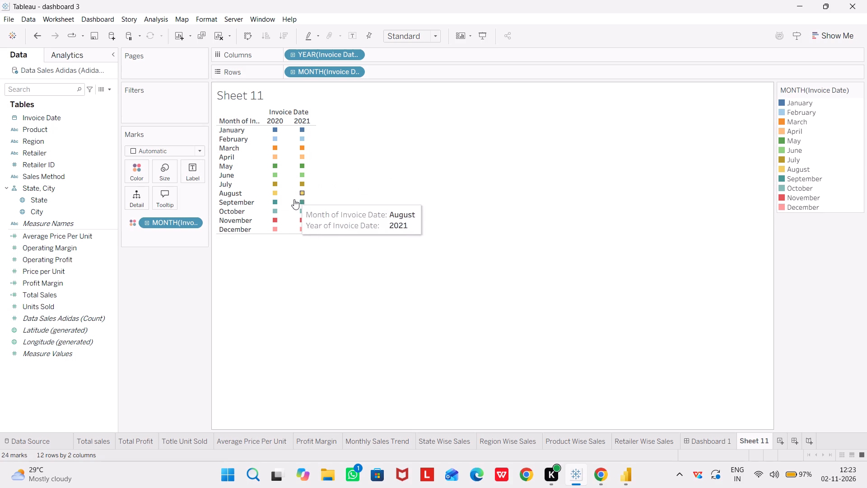
pyautogui.click(192, 223)
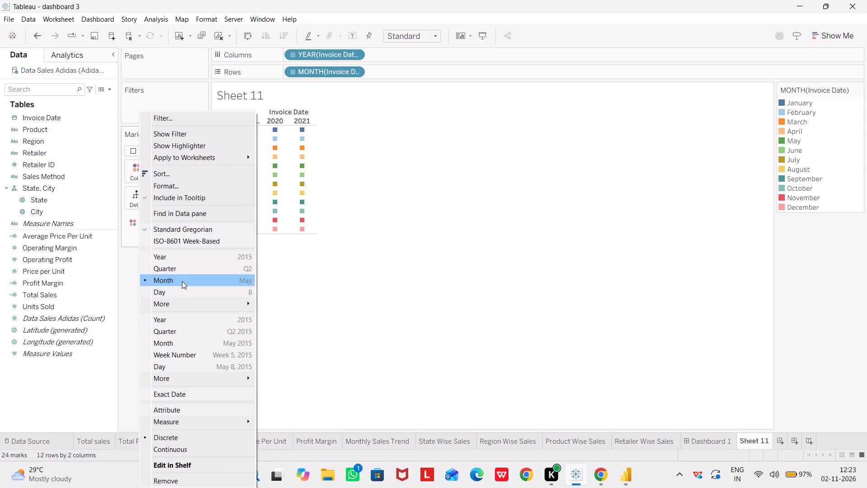
pyautogui.click(182, 281)
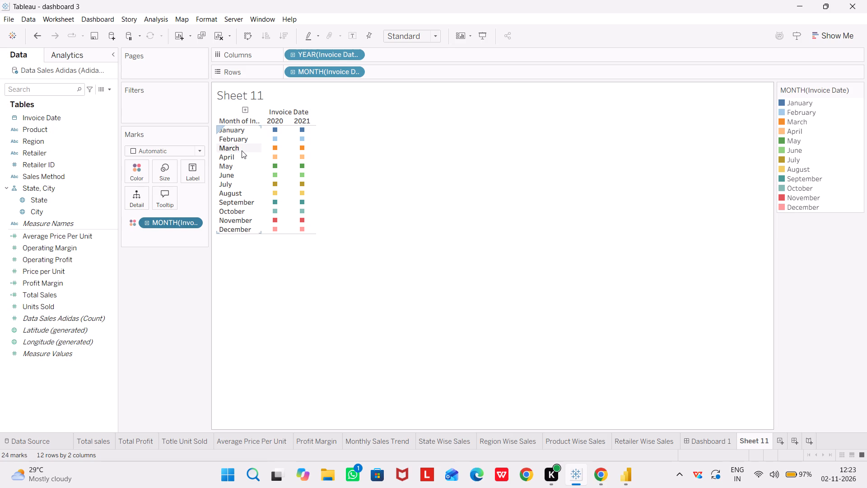
# Set the mark type to Square.
pyautogui.click(196, 149)
pyautogui.click(165, 208)
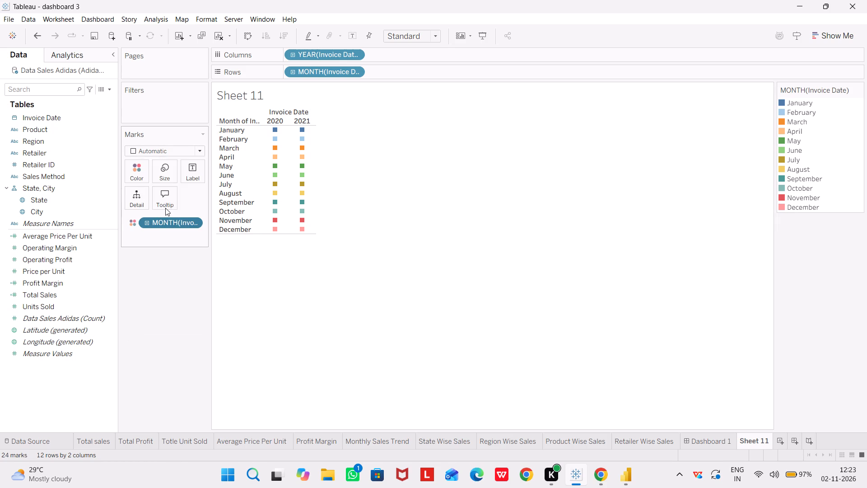
pyautogui.click(171, 172)
pyautogui.click(213, 197)
# Reduce the height of the month rows so the colored squares stack directly against each other.
pyautogui.moveTo(294, 233); pyautogui.dragTo(254, 182)
pyautogui.click(254, 182)
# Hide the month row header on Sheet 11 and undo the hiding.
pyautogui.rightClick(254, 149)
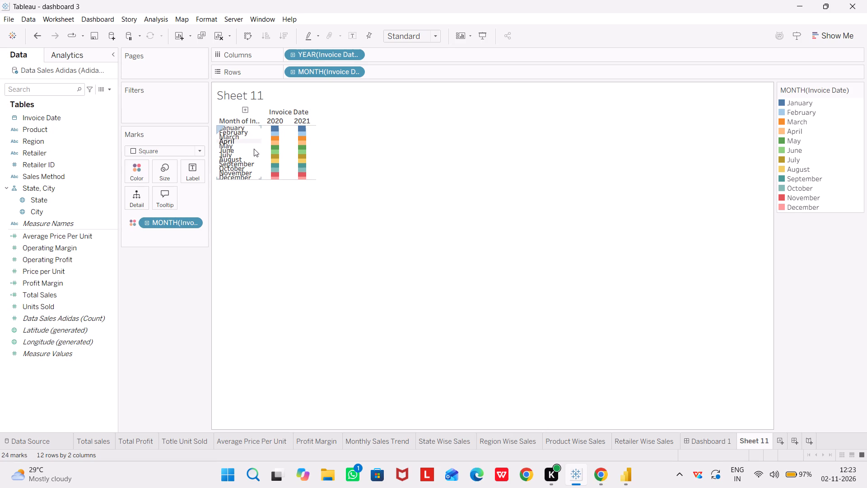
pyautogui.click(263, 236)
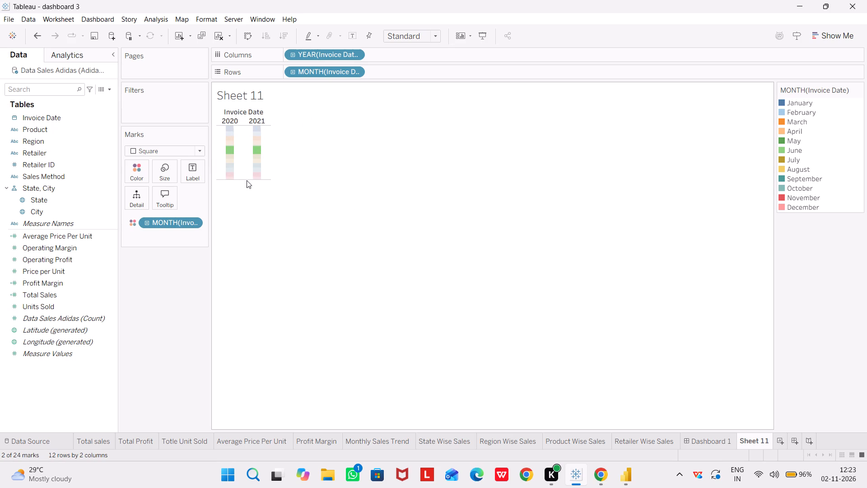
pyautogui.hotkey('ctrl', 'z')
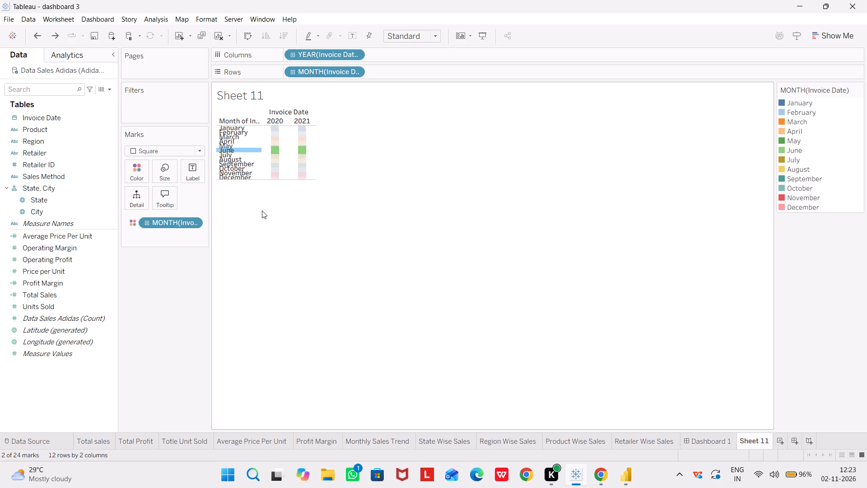
# Remove the Invoice Date year field from Columns, leaving a single column of month squares.
pyautogui.click(304, 172)
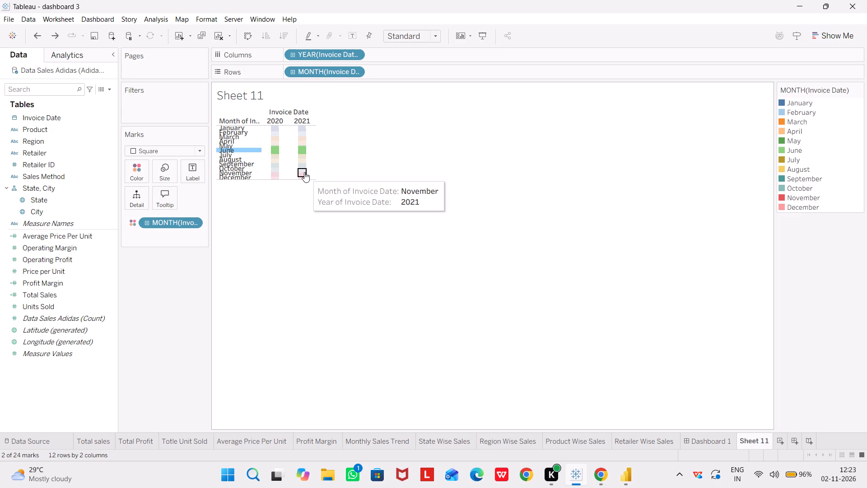
pyautogui.click(355, 54)
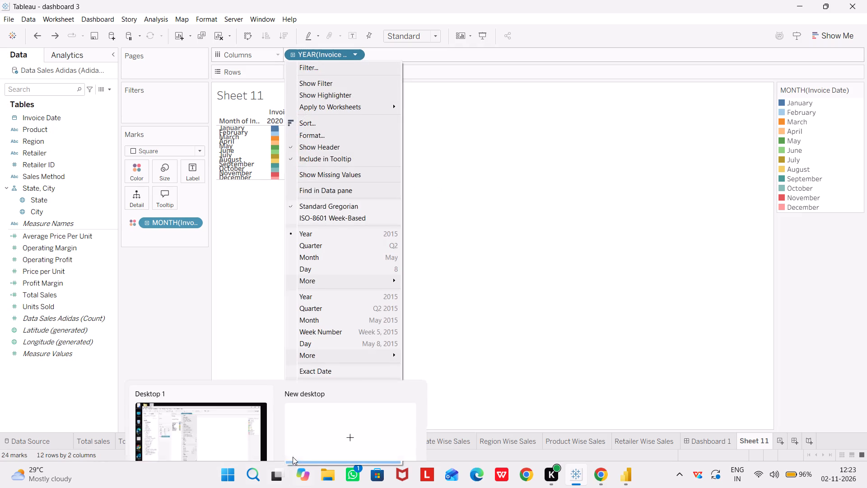
pyautogui.click(310, 452)
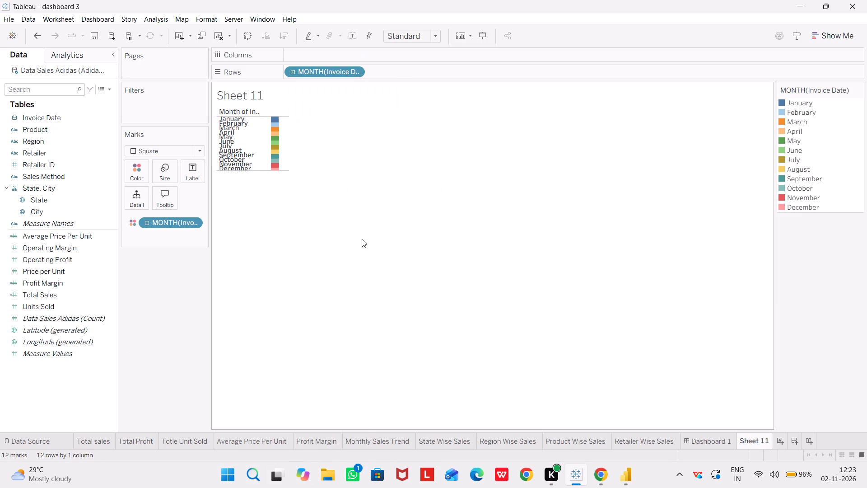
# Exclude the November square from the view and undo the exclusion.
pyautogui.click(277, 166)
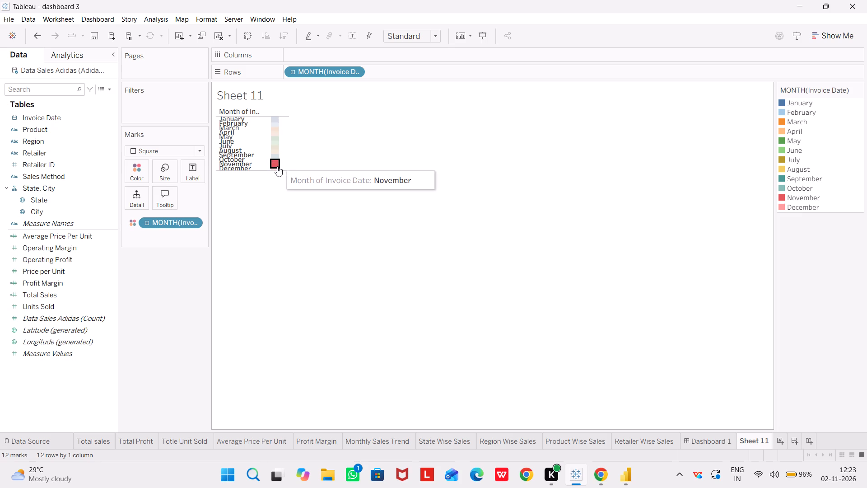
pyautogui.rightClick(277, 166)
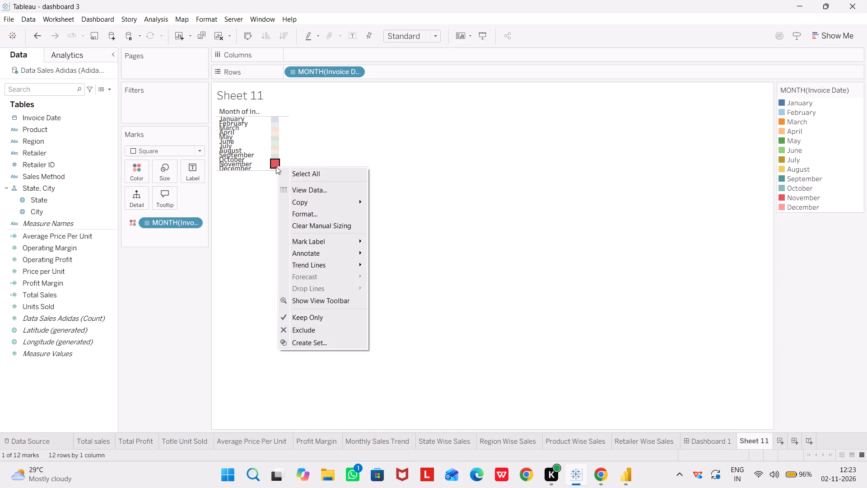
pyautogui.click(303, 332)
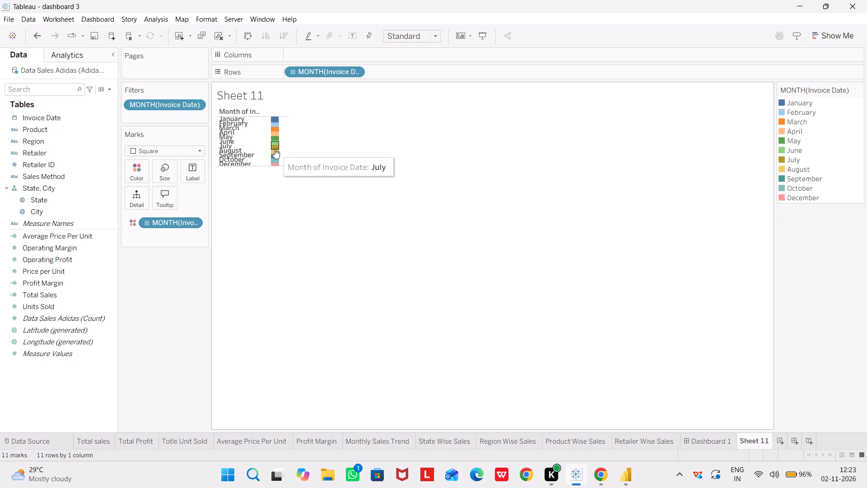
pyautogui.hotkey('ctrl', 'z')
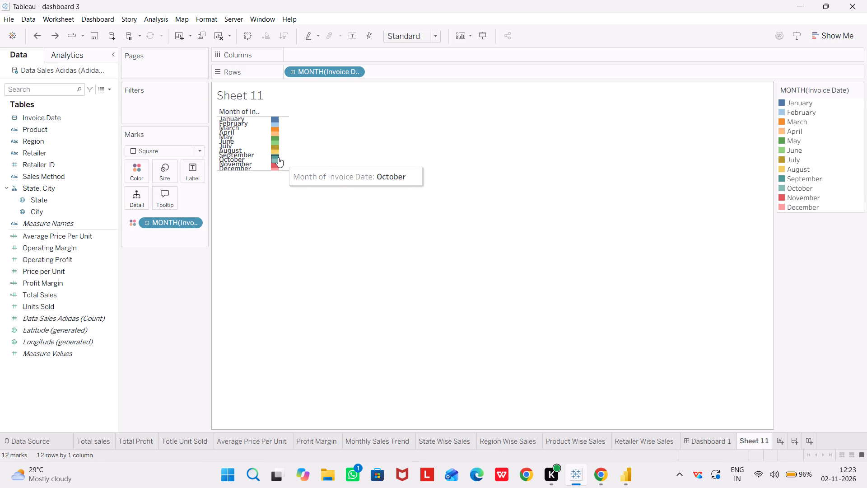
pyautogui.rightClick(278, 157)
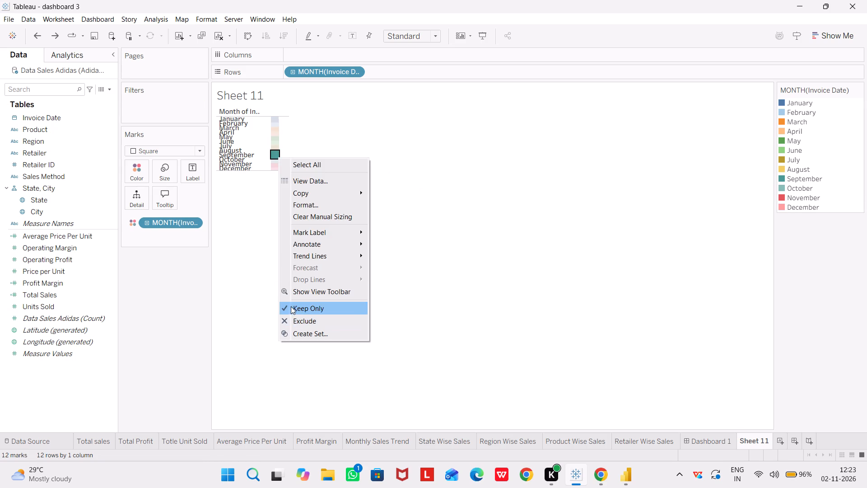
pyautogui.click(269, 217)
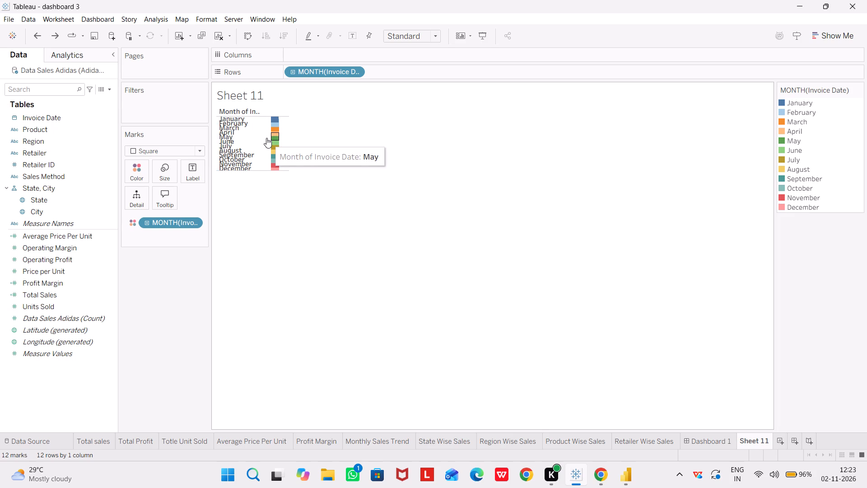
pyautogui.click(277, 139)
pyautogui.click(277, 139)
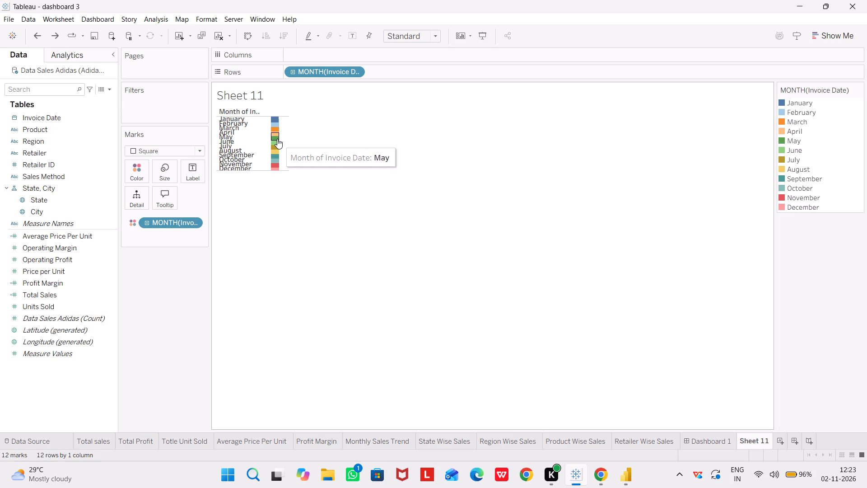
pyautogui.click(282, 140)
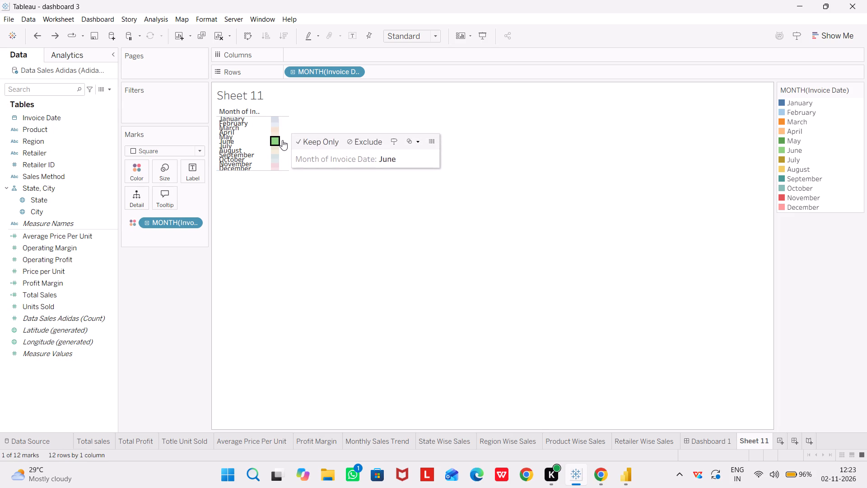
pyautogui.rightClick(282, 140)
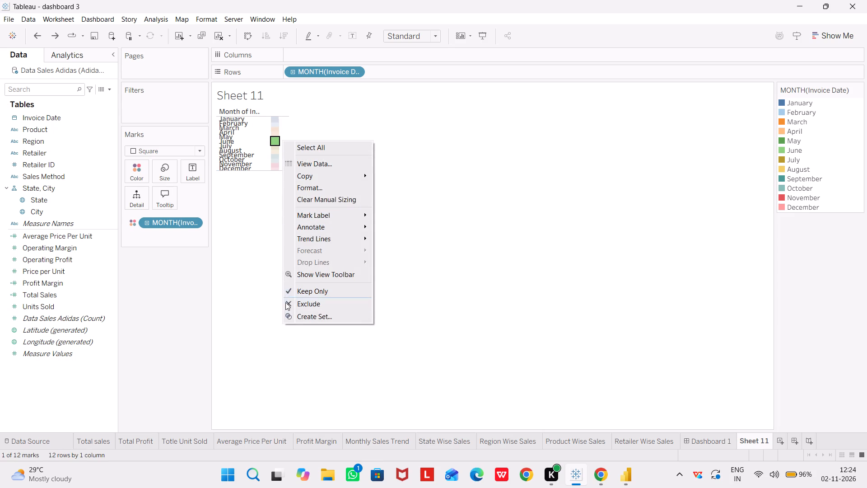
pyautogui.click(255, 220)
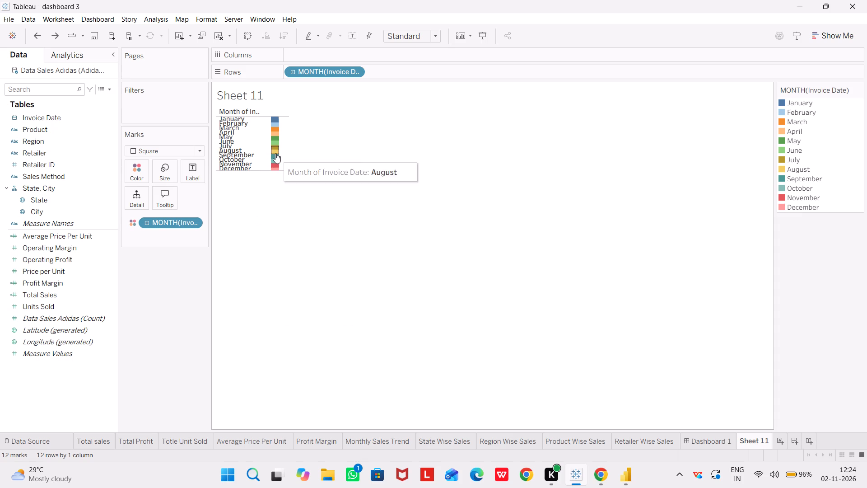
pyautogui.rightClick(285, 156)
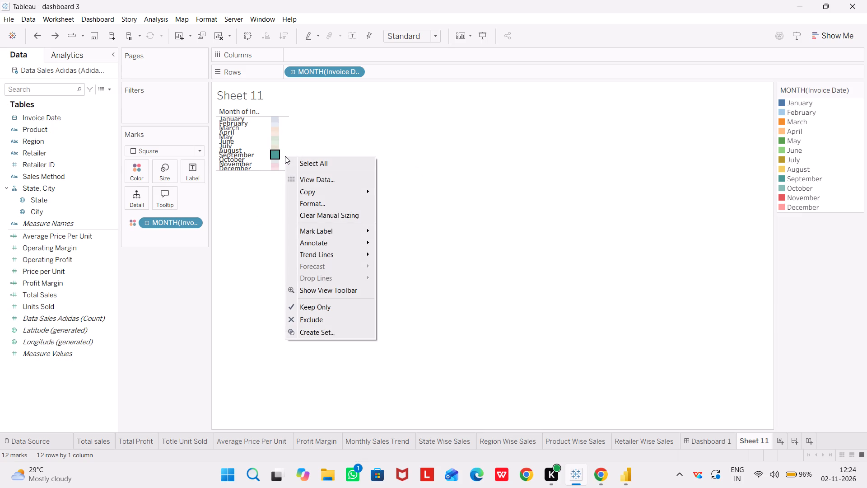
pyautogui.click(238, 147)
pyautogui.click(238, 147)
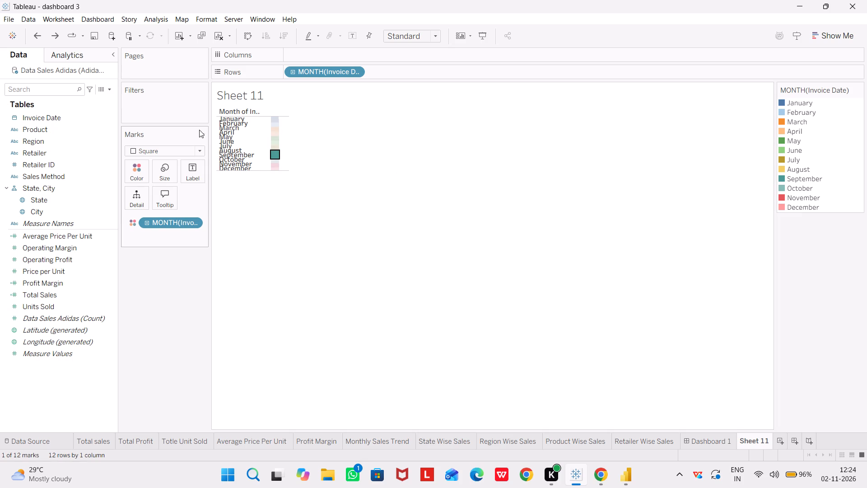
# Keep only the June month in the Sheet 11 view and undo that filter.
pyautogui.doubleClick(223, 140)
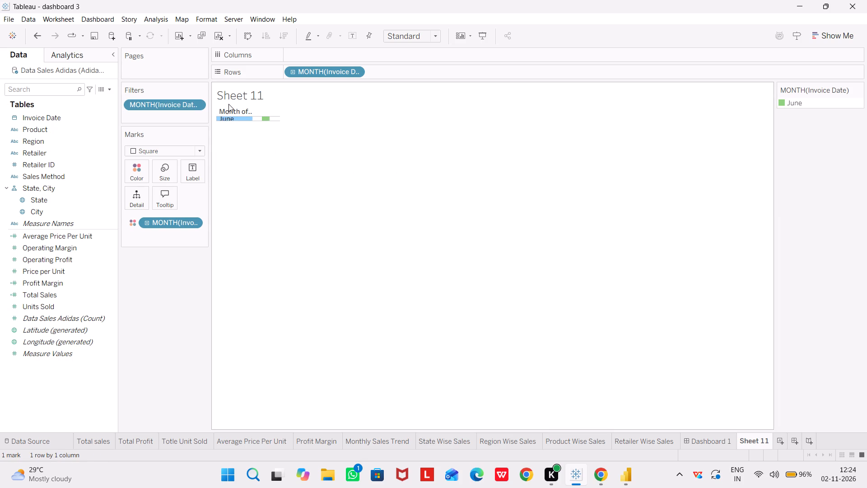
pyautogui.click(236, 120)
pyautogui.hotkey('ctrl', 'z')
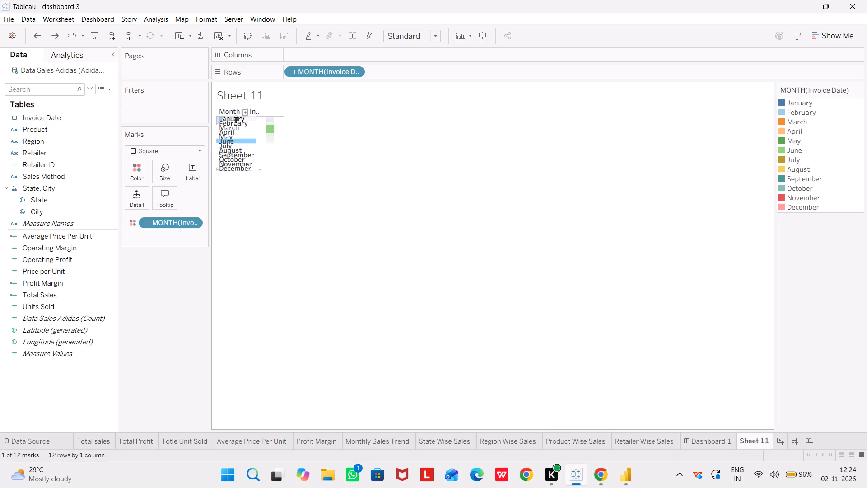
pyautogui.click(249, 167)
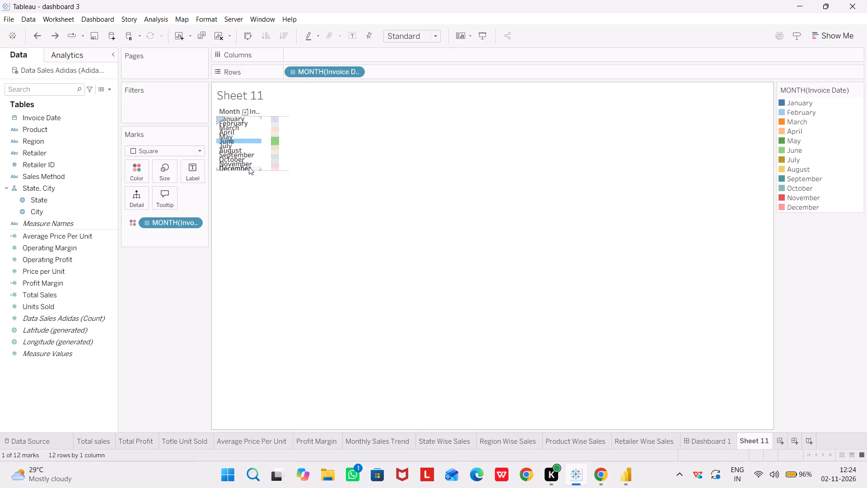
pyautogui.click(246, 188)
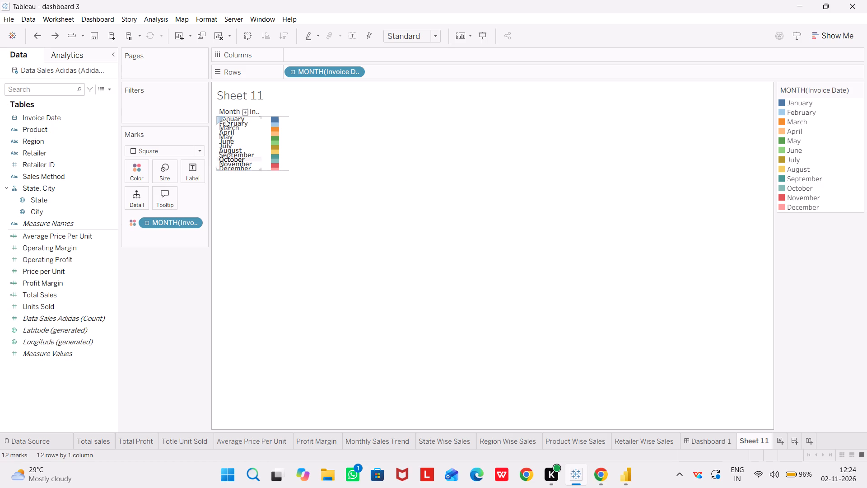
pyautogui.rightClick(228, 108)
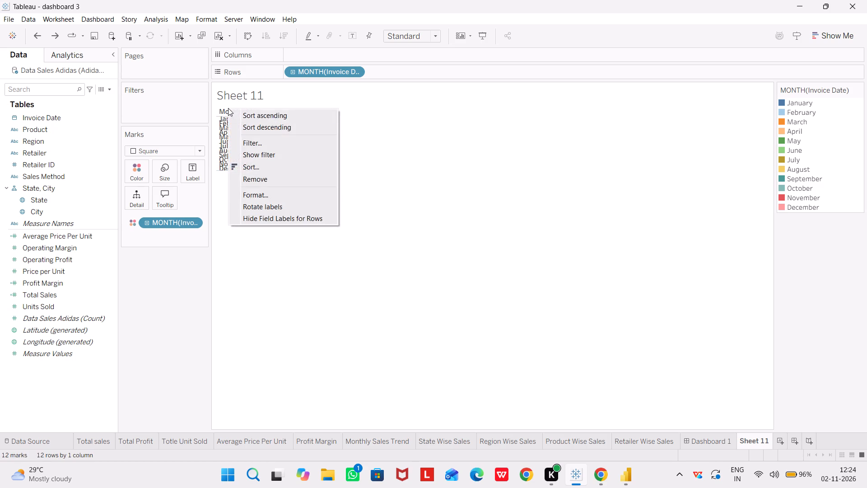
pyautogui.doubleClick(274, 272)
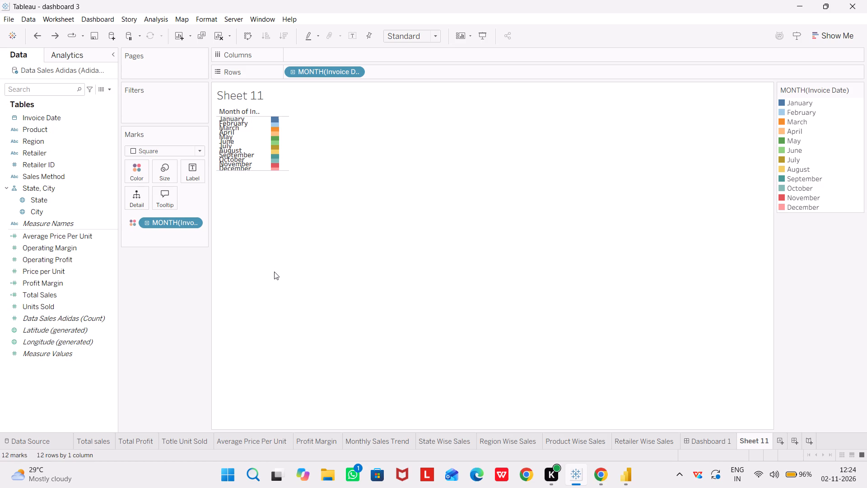
# Increase the height of the month rows on Sheet 11 until the month names no longer overlap.
pyautogui.click(288, 171)
pyautogui.click(285, 170)
pyautogui.moveTo(285, 170); pyautogui.dragTo(289, 205)
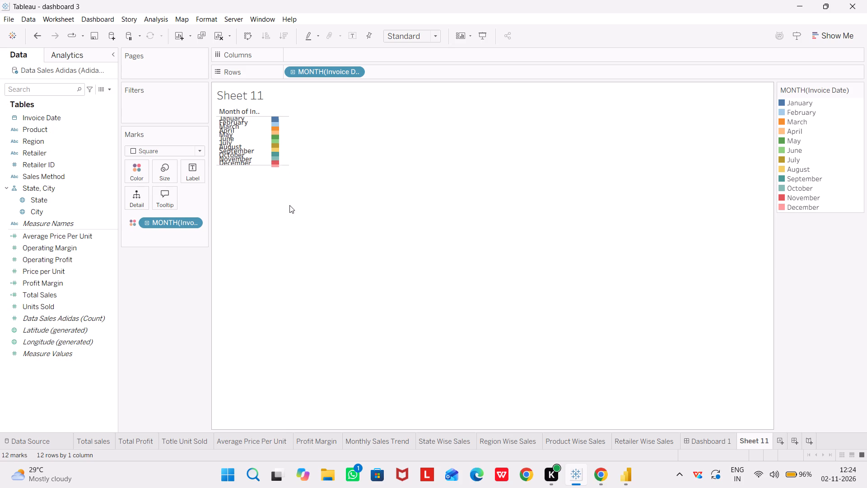
pyautogui.moveTo(289, 205); pyautogui.dragTo(291, 223)
pyautogui.moveTo(282, 165); pyautogui.dragTo(285, 200)
pyautogui.moveTo(285, 200); pyautogui.dragTo(285, 201)
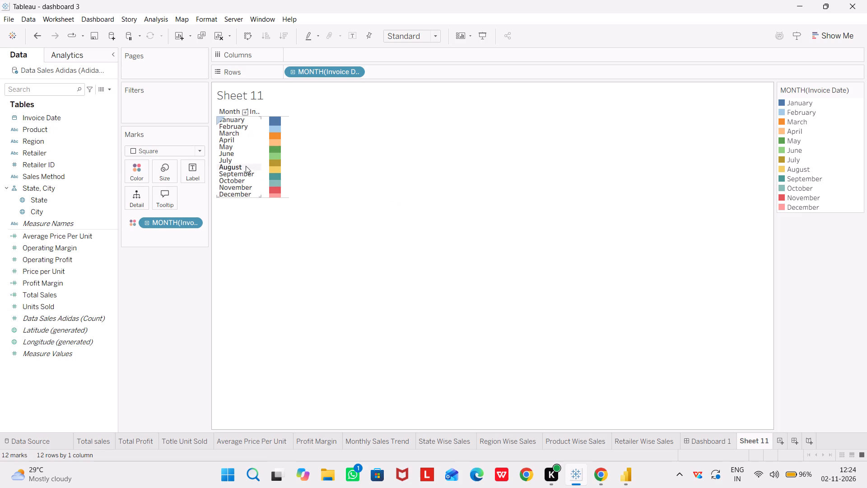
# Hide the month row header on Sheet 11 so only the colored squares remain.
pyautogui.rightClick(252, 189)
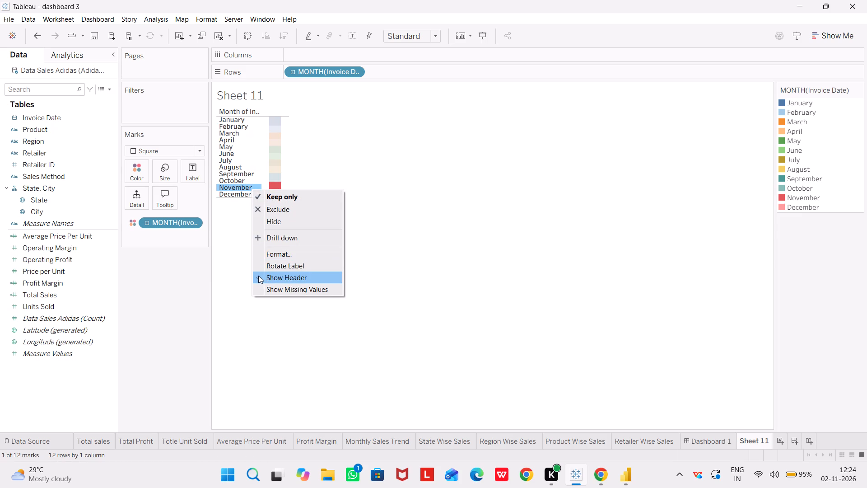
pyautogui.click(258, 276)
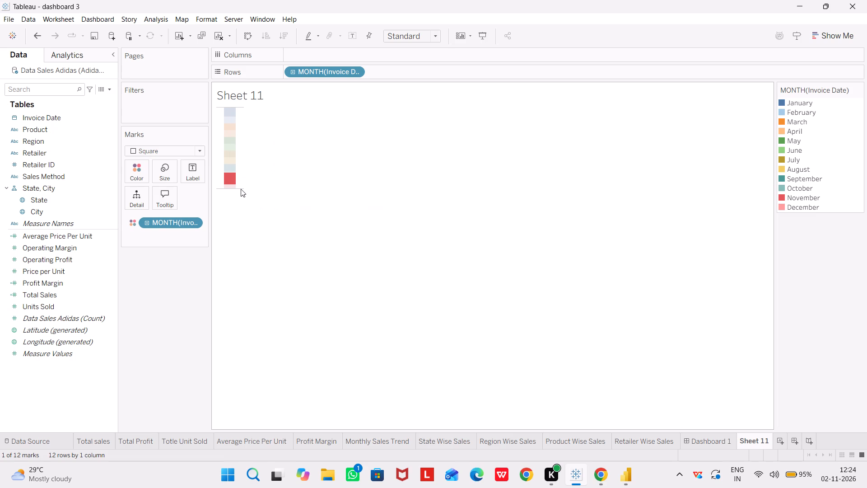
# Make the rows of the month squares taller.
pyautogui.moveTo(242, 188); pyautogui.dragTo(252, 225)
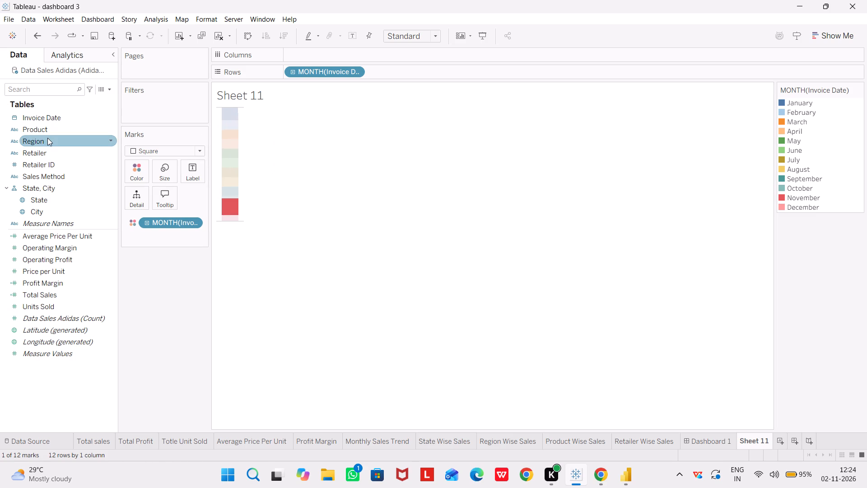
# Add Invoice Date as a label on the squares and set its date level to the discrete Month.
pyautogui.moveTo(40, 116); pyautogui.dragTo(189, 168)
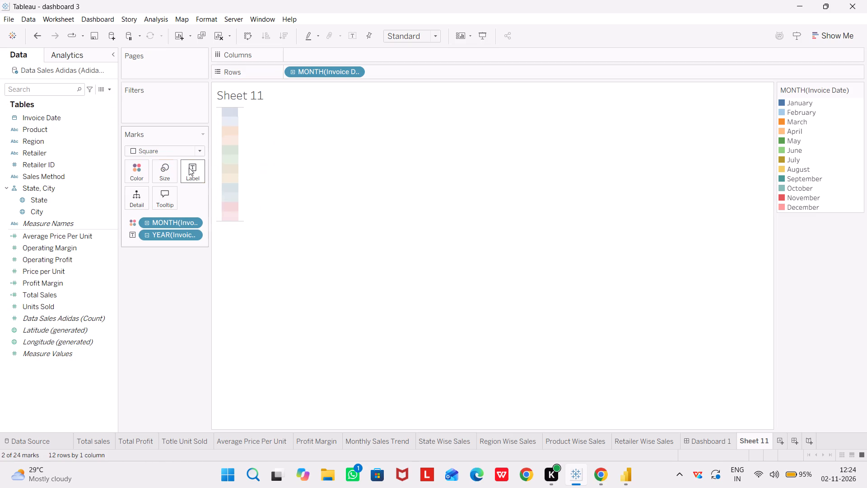
pyautogui.click(191, 220)
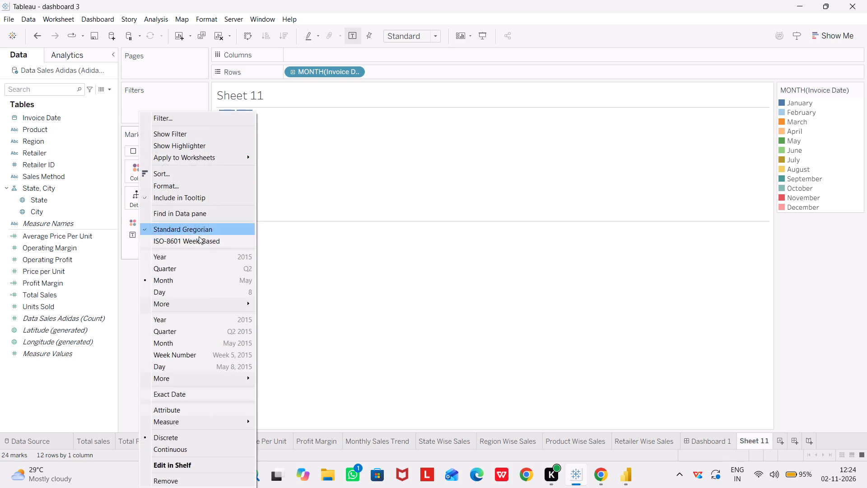
pyautogui.click(327, 289)
pyautogui.click(194, 230)
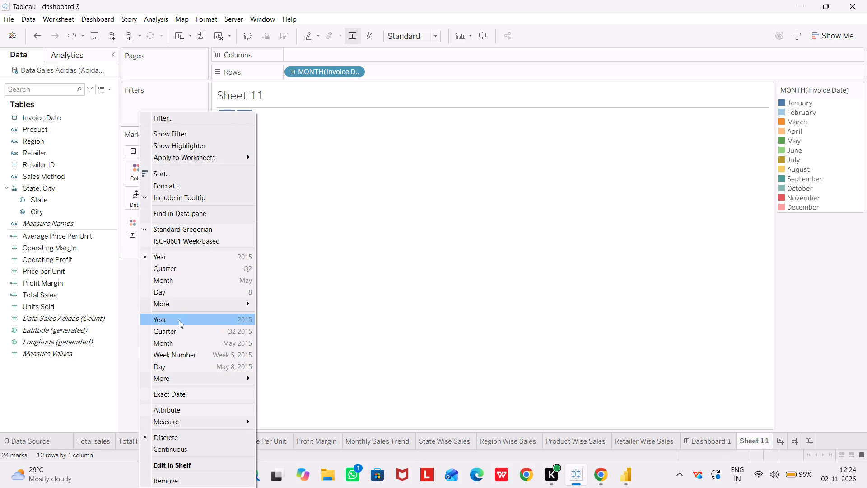
pyautogui.click(167, 275)
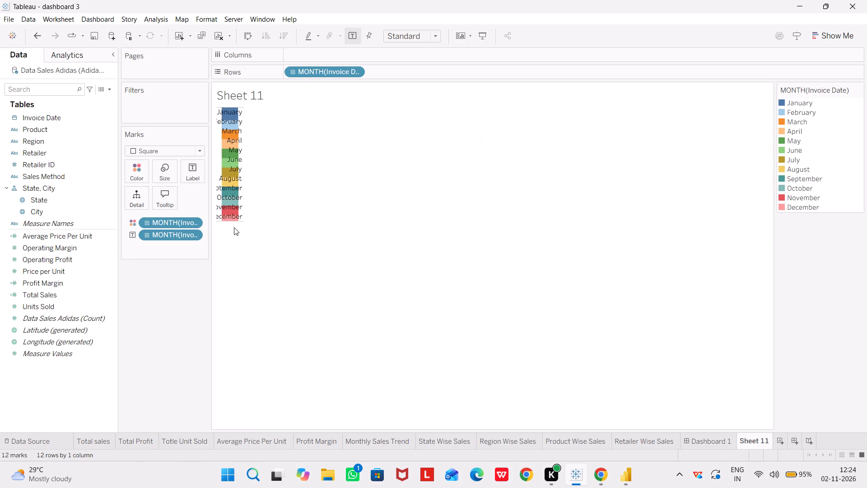
# Enlarge the row height of the labeled month squares in successive stages, leaving no month selected.
pyautogui.moveTo(238, 221); pyautogui.dragTo(269, 243)
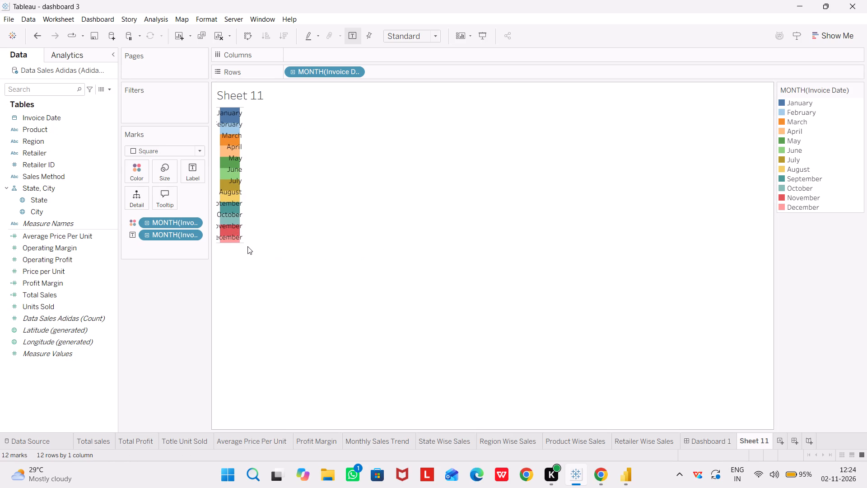
pyautogui.moveTo(242, 243); pyautogui.dragTo(247, 245)
pyautogui.moveTo(247, 245); pyautogui.dragTo(262, 263)
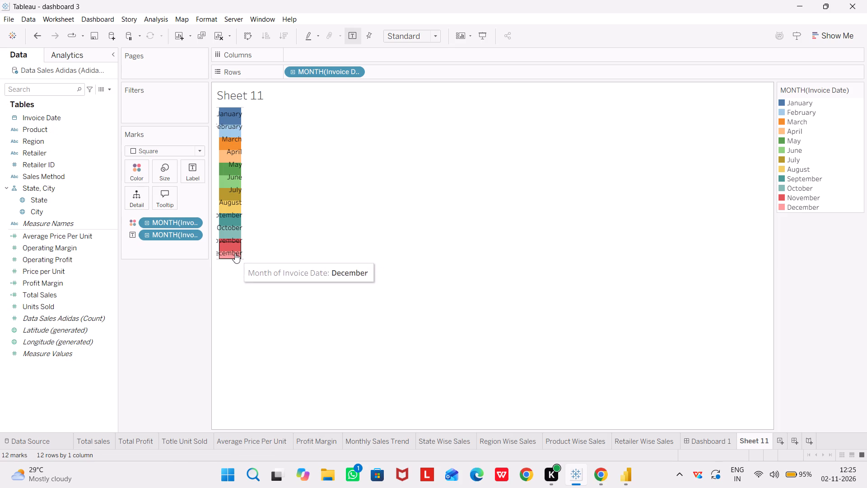
pyautogui.click(240, 256)
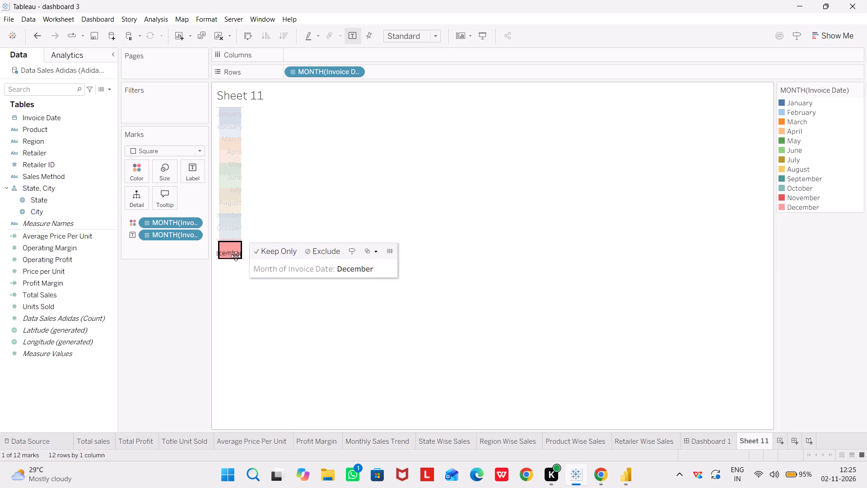
pyautogui.moveTo(237, 259); pyautogui.dragTo(240, 289)
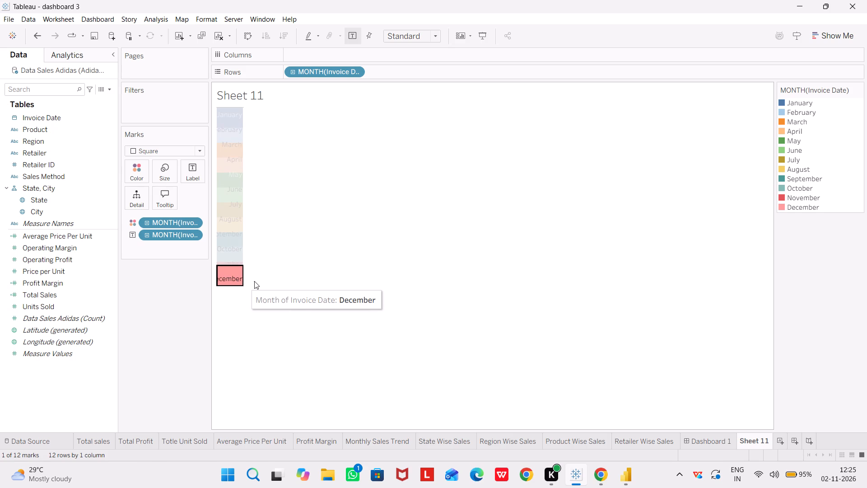
pyautogui.click(229, 278)
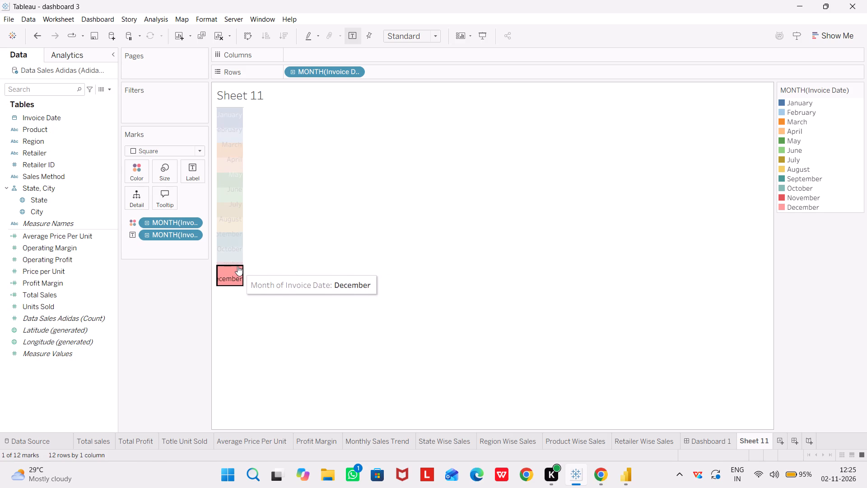
pyautogui.click(238, 266)
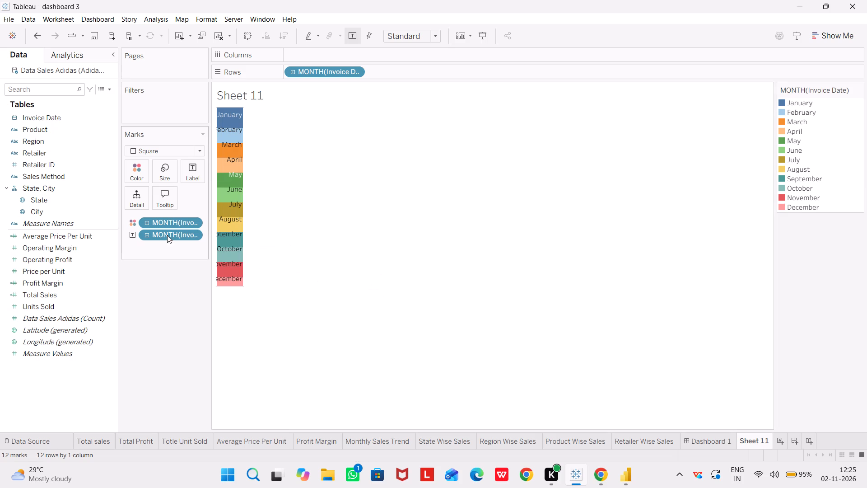
# Adjust the size of the square marks, trying a larger size and settling on one slightly smaller than the original.
pyautogui.click(160, 169)
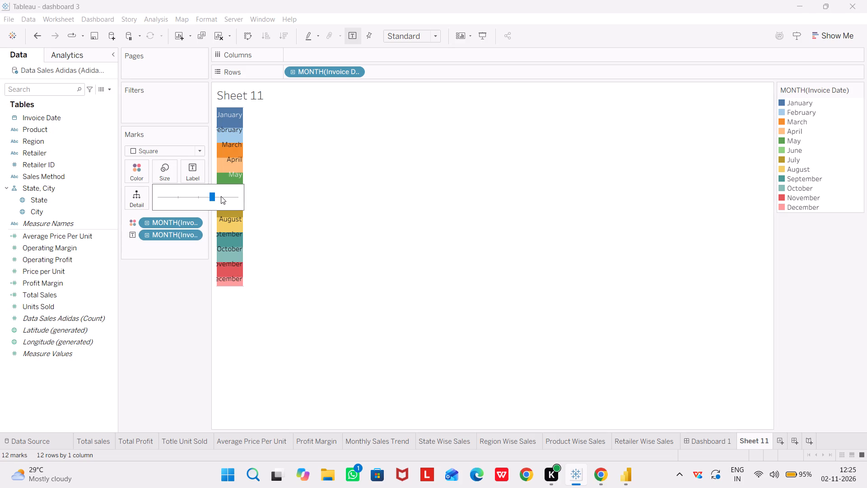
pyautogui.click(222, 196)
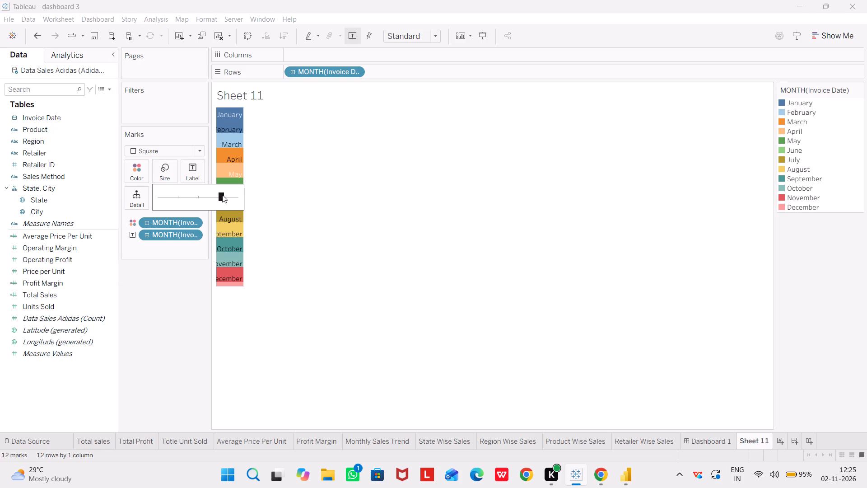
pyautogui.click(208, 194)
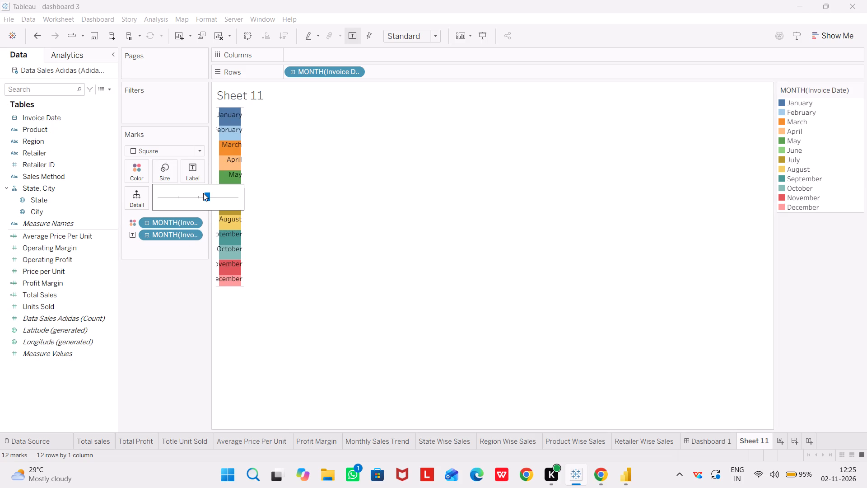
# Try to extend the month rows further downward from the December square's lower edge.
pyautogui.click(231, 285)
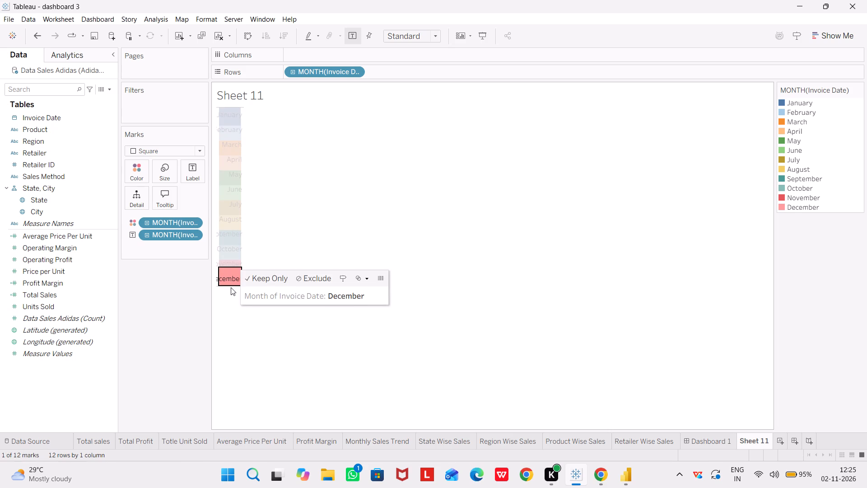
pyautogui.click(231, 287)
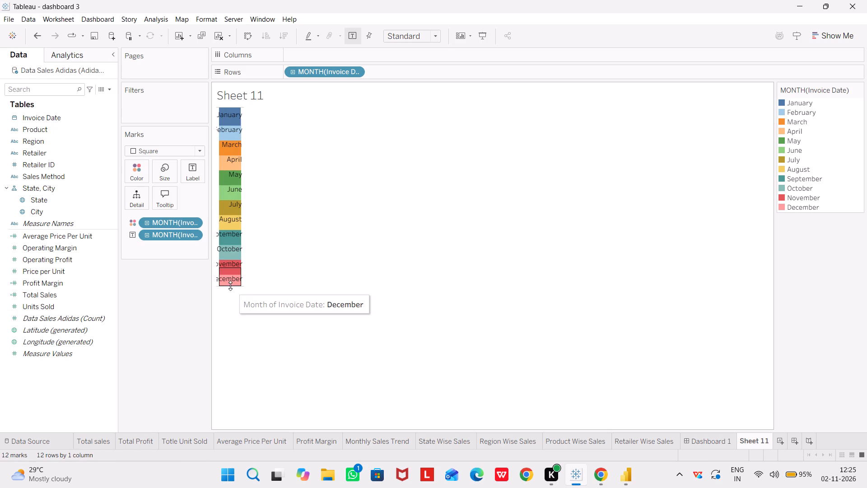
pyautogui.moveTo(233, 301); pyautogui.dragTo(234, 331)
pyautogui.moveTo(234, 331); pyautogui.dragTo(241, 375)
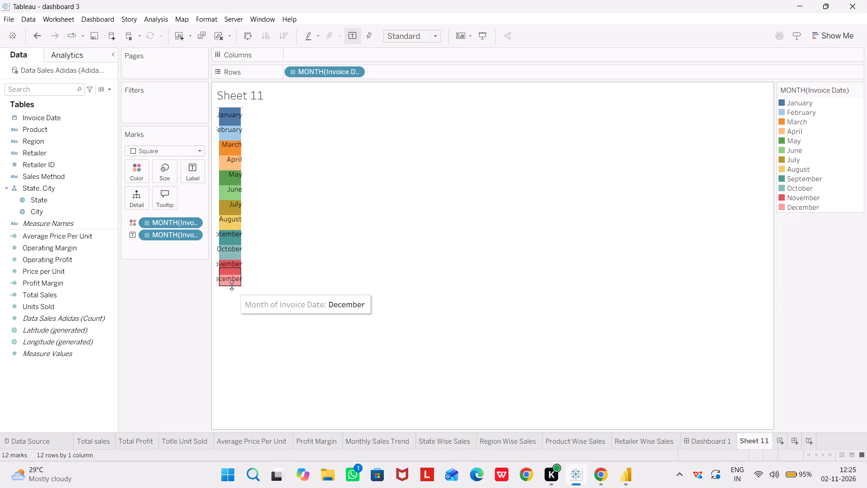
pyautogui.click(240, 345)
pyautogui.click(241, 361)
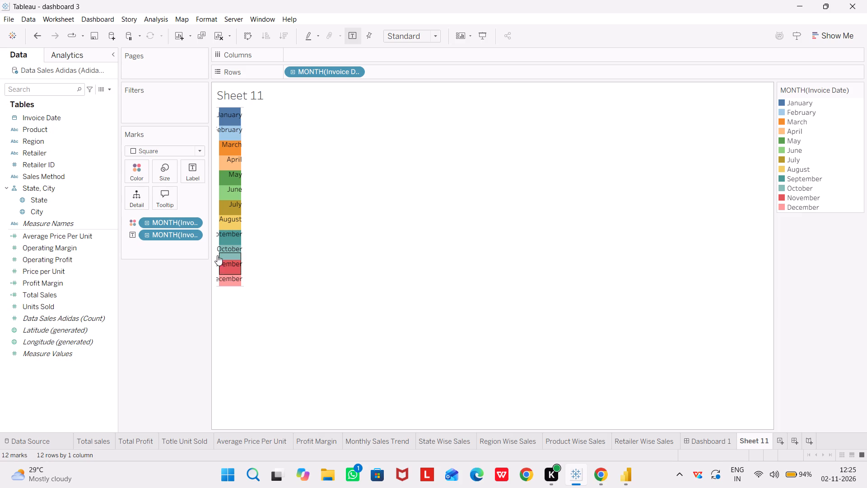
# Set the worksheet's cell size to Square Cell.
pyautogui.click(209, 20)
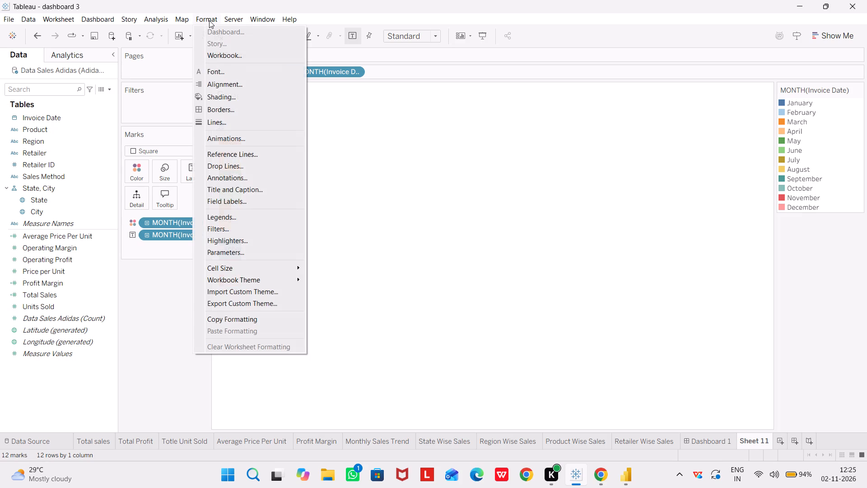
pyautogui.click(273, 271)
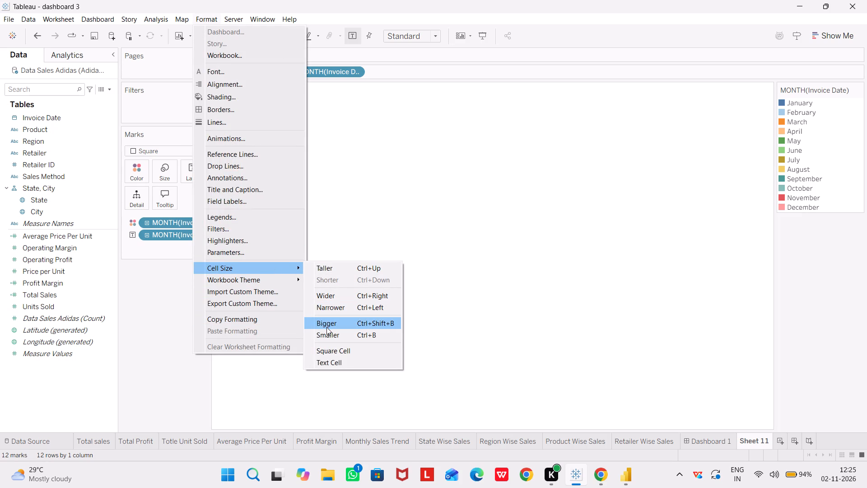
pyautogui.click(336, 354)
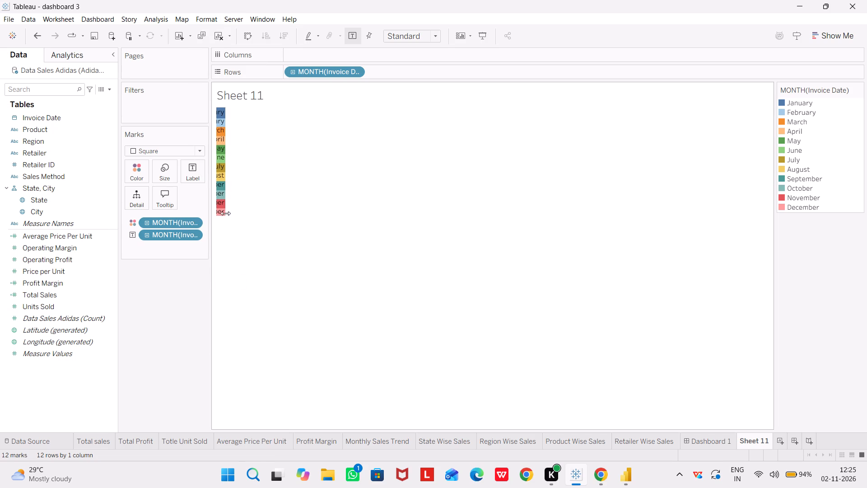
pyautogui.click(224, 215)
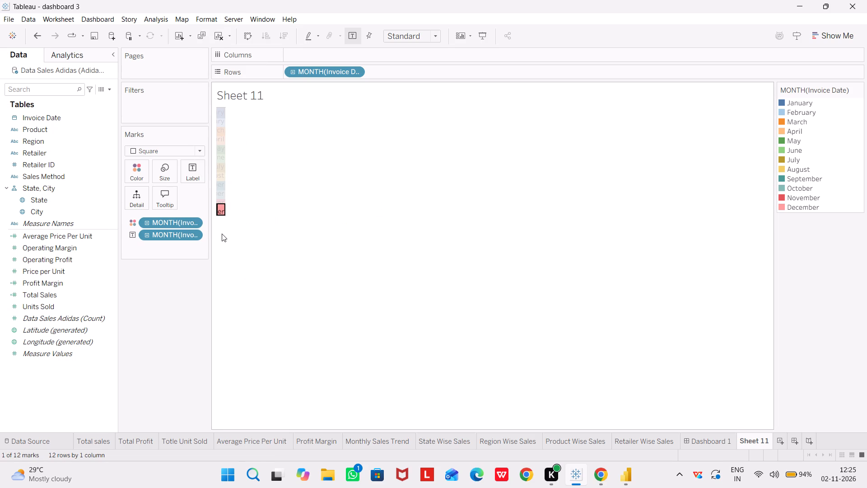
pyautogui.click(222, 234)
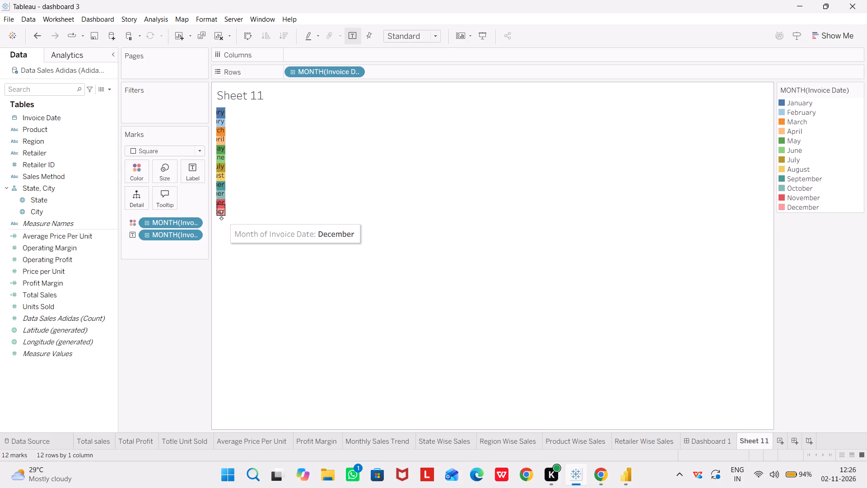
# Undo the worksheet's Square Cell size setting.
pyautogui.moveTo(240, 334); pyautogui.dragTo(241, 339)
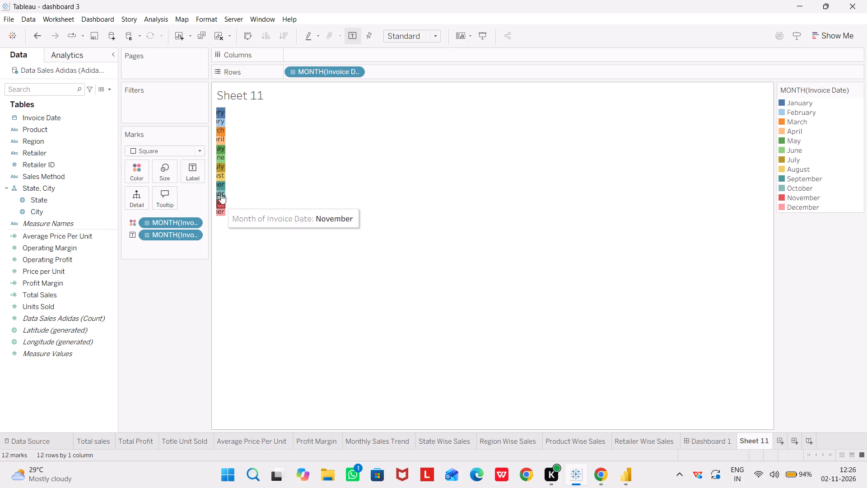
pyautogui.hotkey('ctrl', 'z')
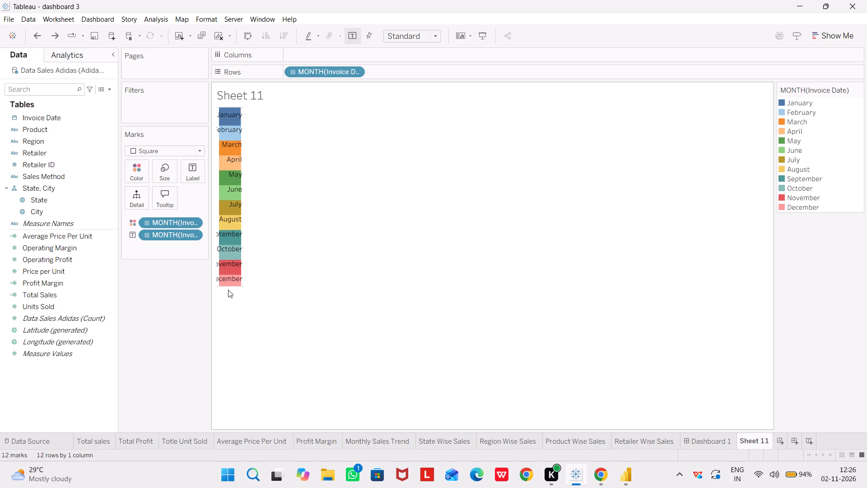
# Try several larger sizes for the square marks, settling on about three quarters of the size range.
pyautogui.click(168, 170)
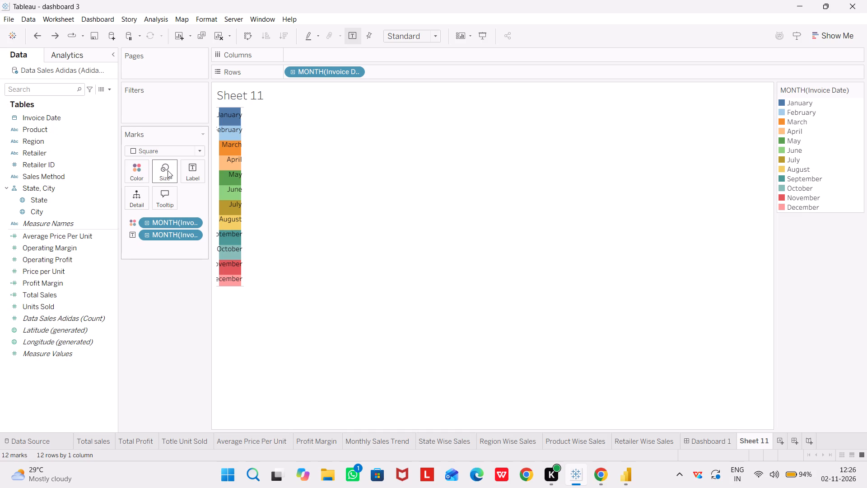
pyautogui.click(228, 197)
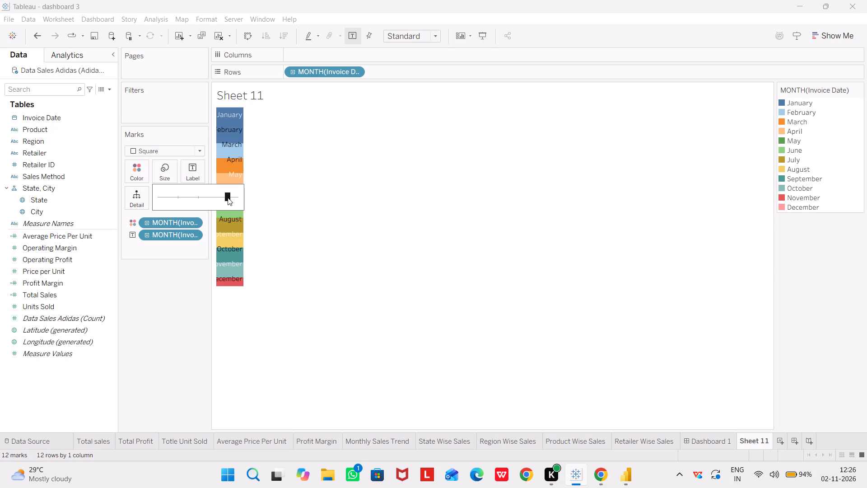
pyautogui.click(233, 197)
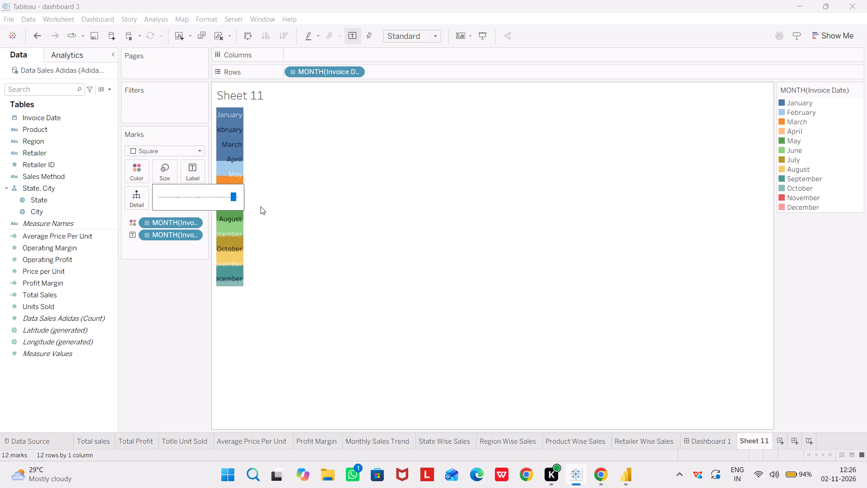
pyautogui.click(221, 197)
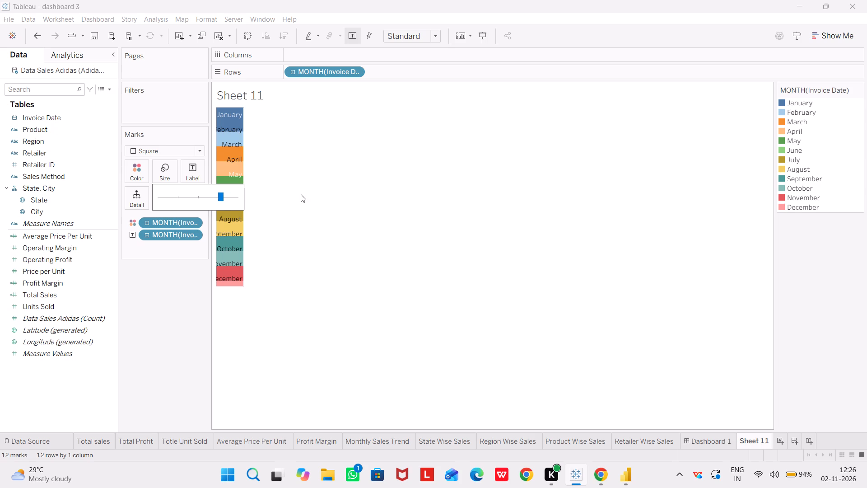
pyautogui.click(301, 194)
# Try the Fit Height option for the worksheet, and settle on Entire View with no month selected.
pyautogui.click(432, 37)
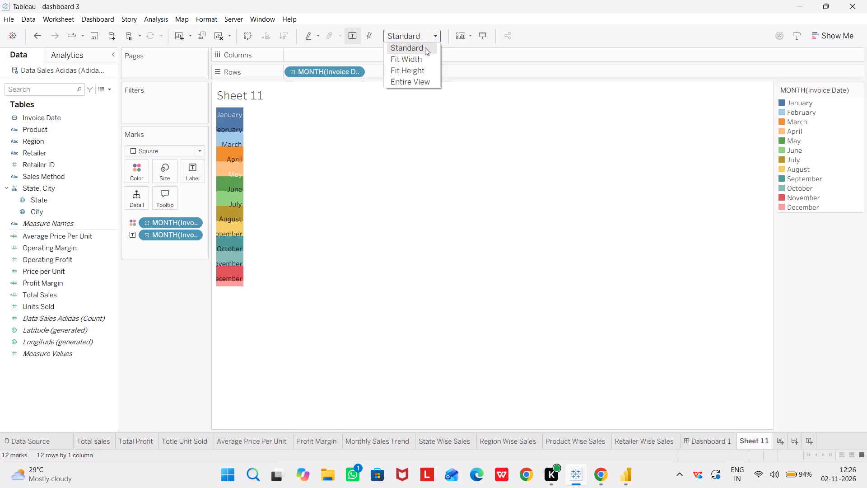
pyautogui.click(410, 70)
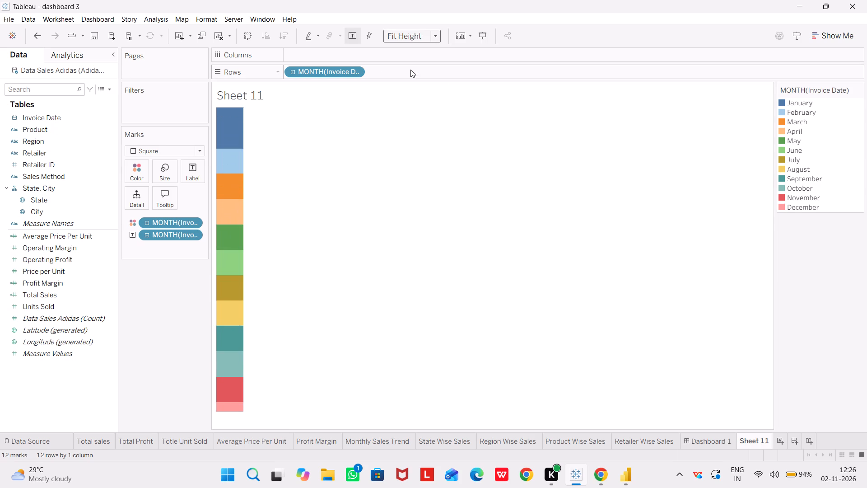
pyautogui.click(436, 34)
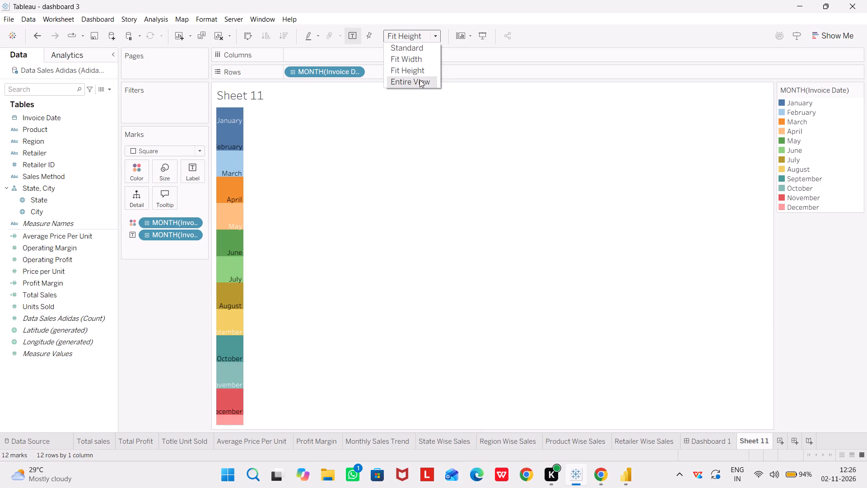
pyautogui.click(419, 80)
pyautogui.click(399, 217)
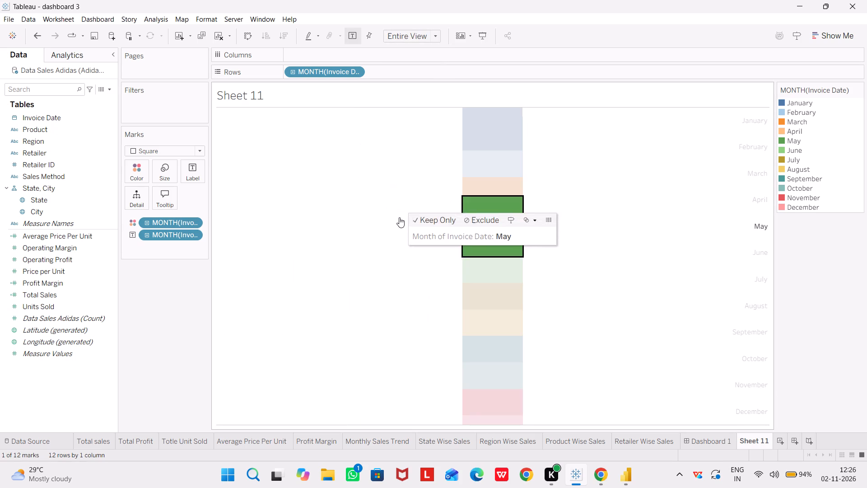
pyautogui.click(697, 216)
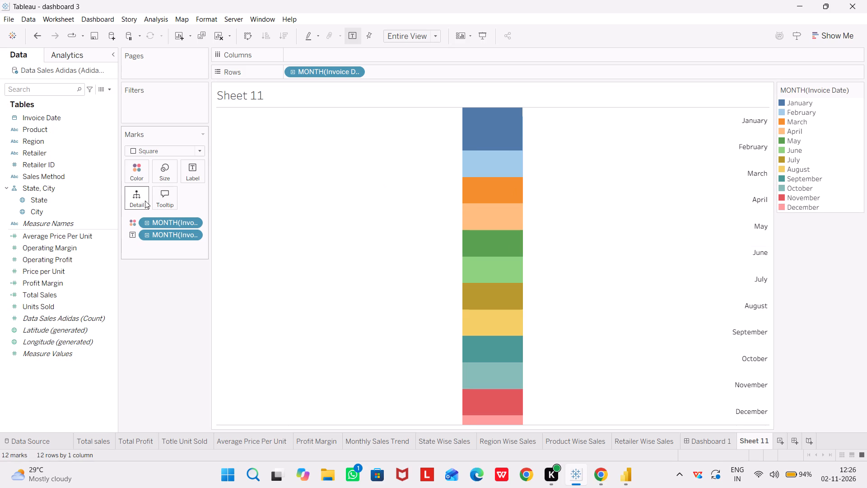
# Align the month labels to the center horizontally and the middle vertically, with text wrap set to On.
pyautogui.click(196, 168)
pyautogui.scroll(1, 205, 183)
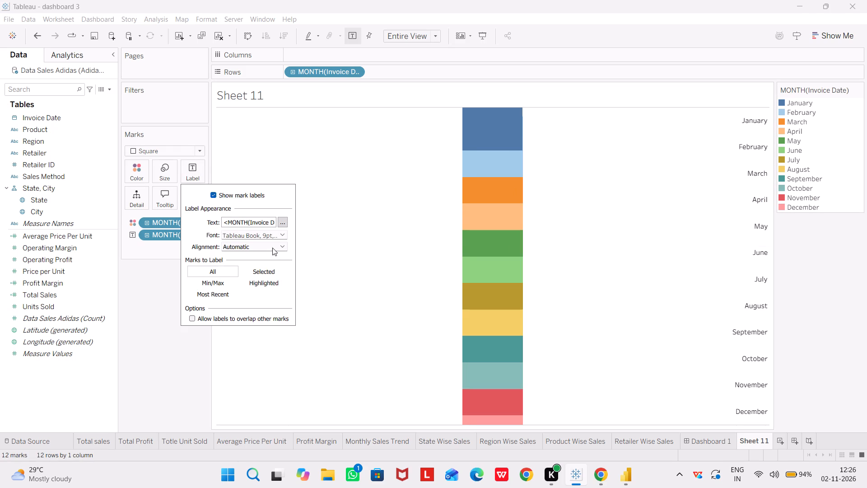
pyautogui.click(280, 245)
pyautogui.click(246, 285)
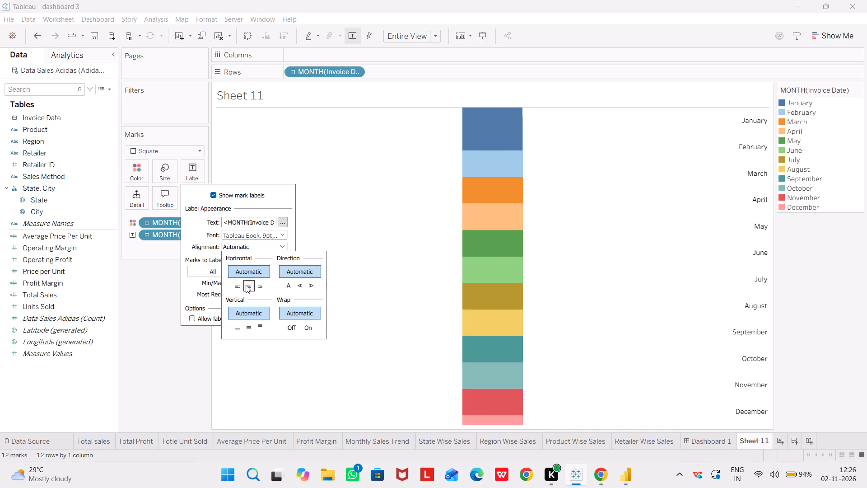
pyautogui.click(248, 325)
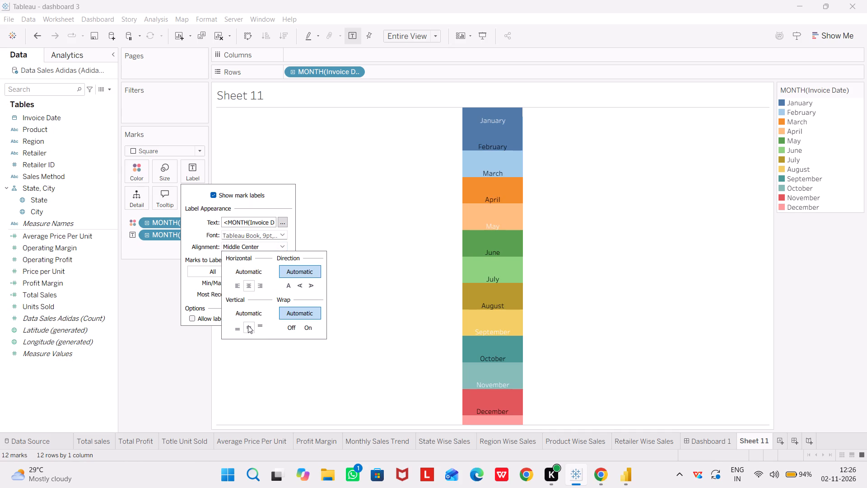
pyautogui.click(304, 325)
pyautogui.click(302, 325)
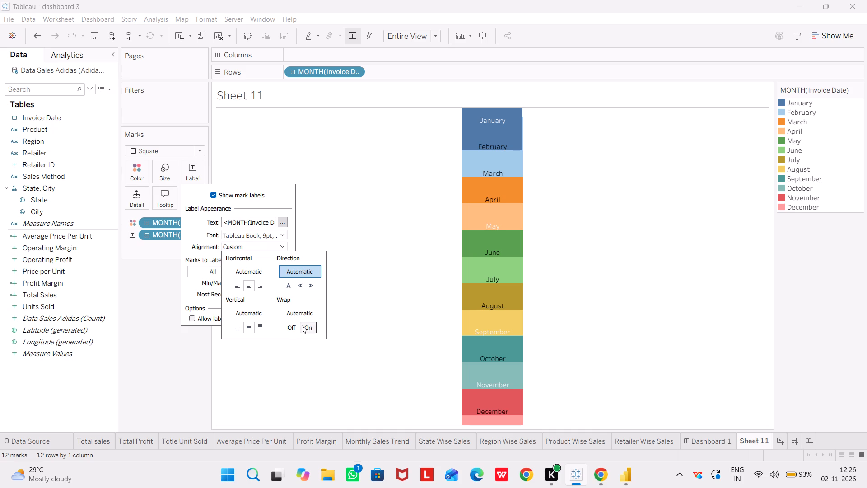
pyautogui.click(299, 326)
pyautogui.click(358, 328)
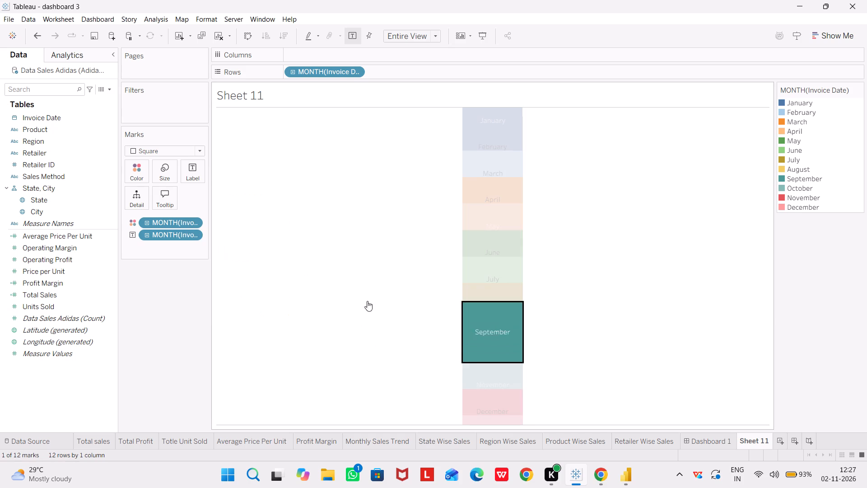
pyautogui.click(413, 245)
pyautogui.click(286, 219)
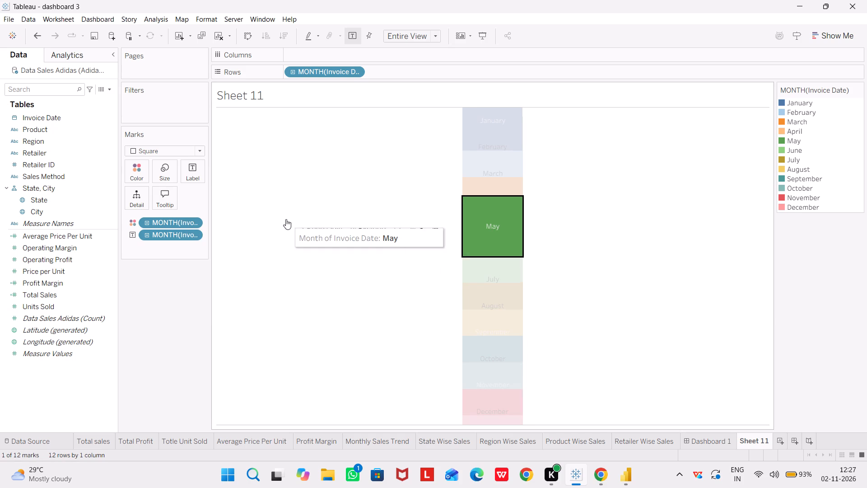
# Reduce the size of the square marks to slightly above the middle of the size range.
pyautogui.moveTo(173, 174); pyautogui.dragTo(154, 167)
pyautogui.click(154, 167)
pyautogui.click(157, 170)
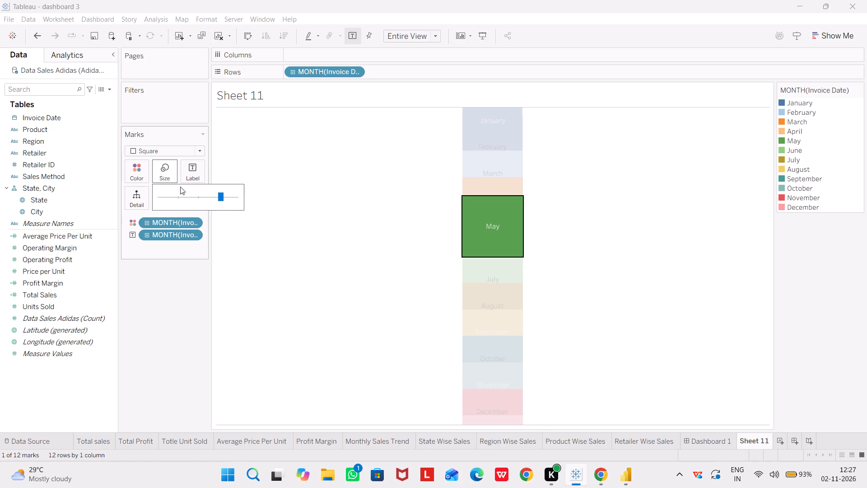
pyautogui.click(204, 197)
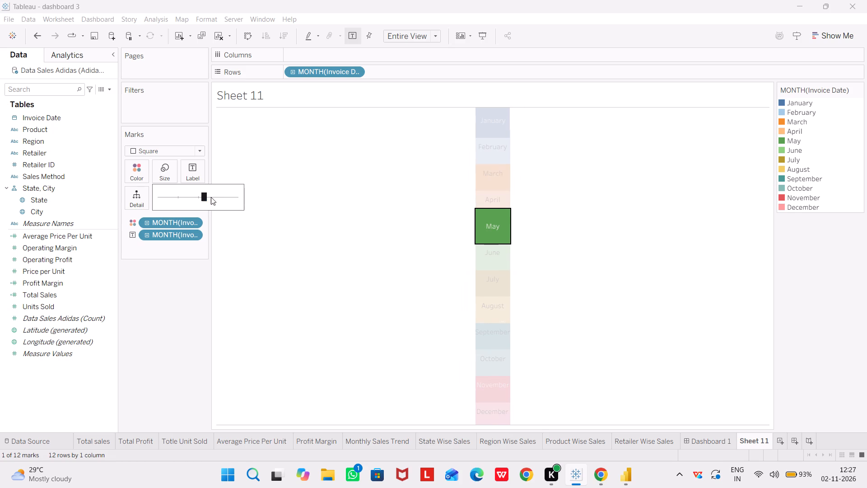
pyautogui.click(265, 191)
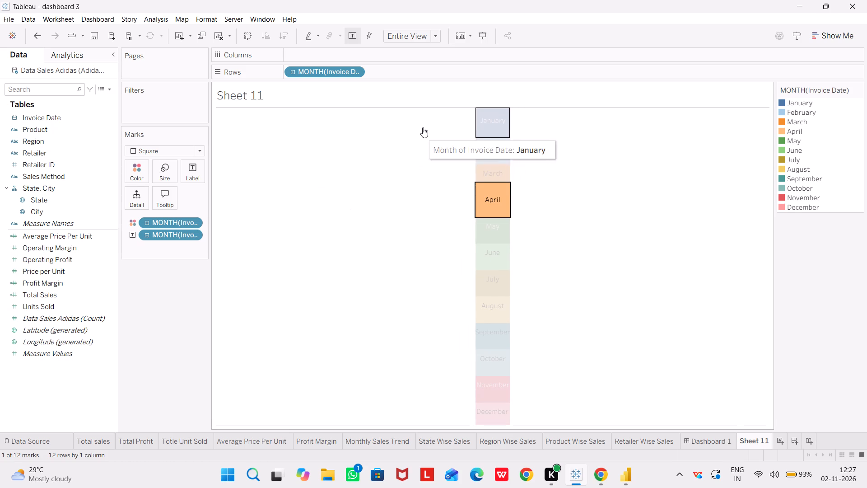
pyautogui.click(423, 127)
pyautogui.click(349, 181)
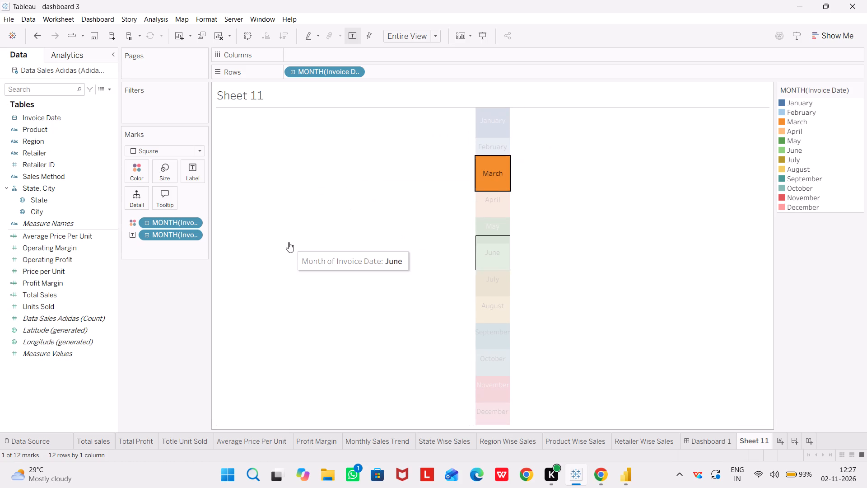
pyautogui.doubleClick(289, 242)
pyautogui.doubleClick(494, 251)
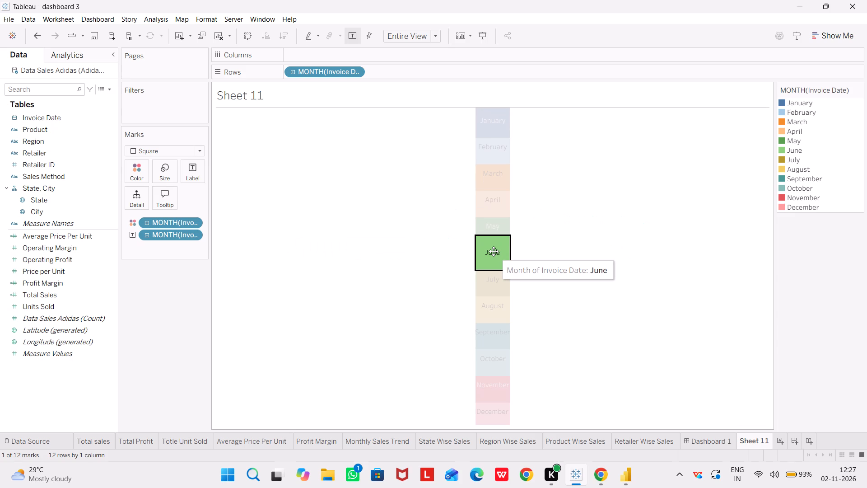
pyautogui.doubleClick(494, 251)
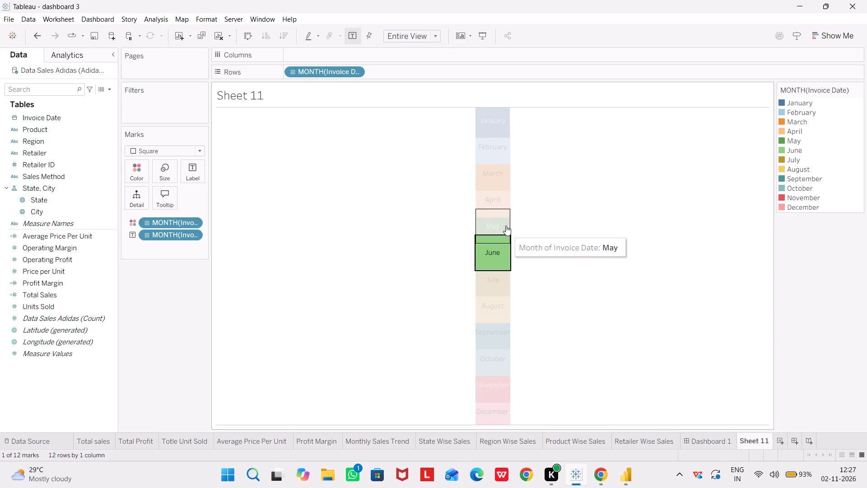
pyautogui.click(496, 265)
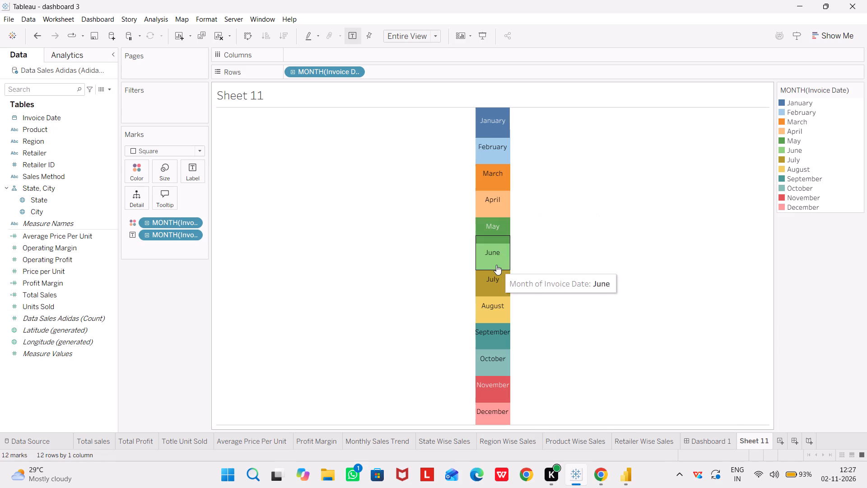
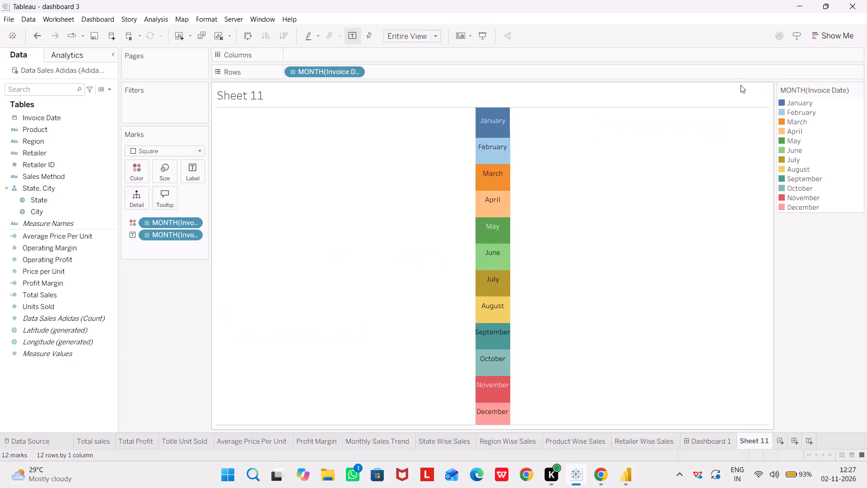
# Add Sheet 11 to Dashboard 1.
pyautogui.click(858, 89)
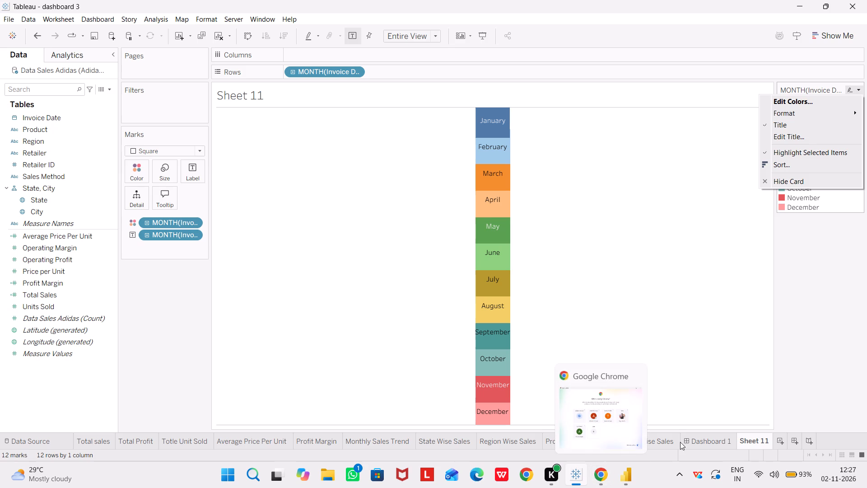
pyautogui.click(700, 445)
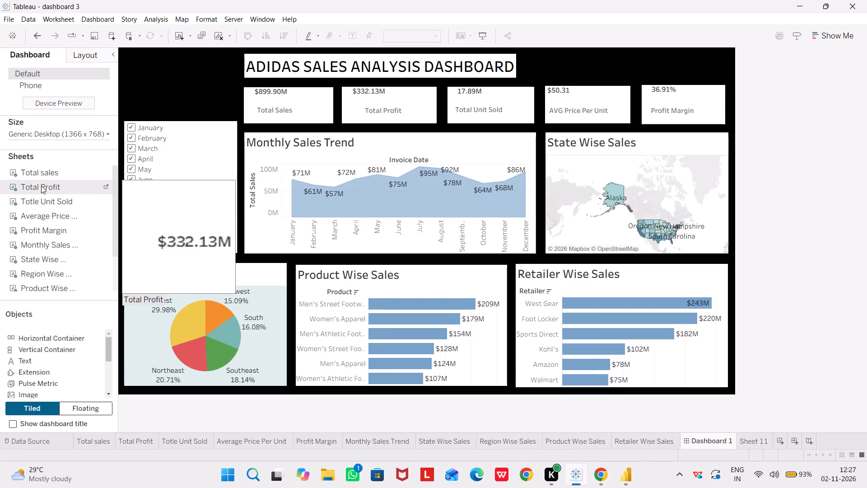
pyautogui.scroll(-1, 7, 387)
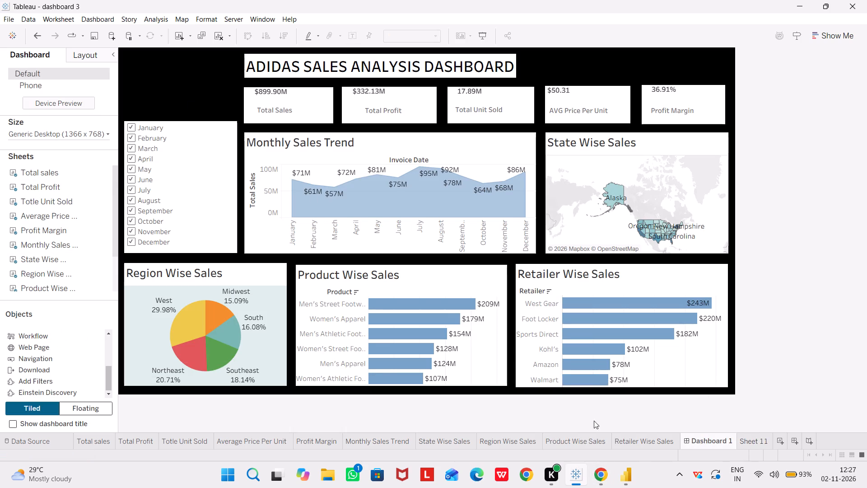
pyautogui.scroll(-5, 30, 253)
pyautogui.doubleClick(33, 281)
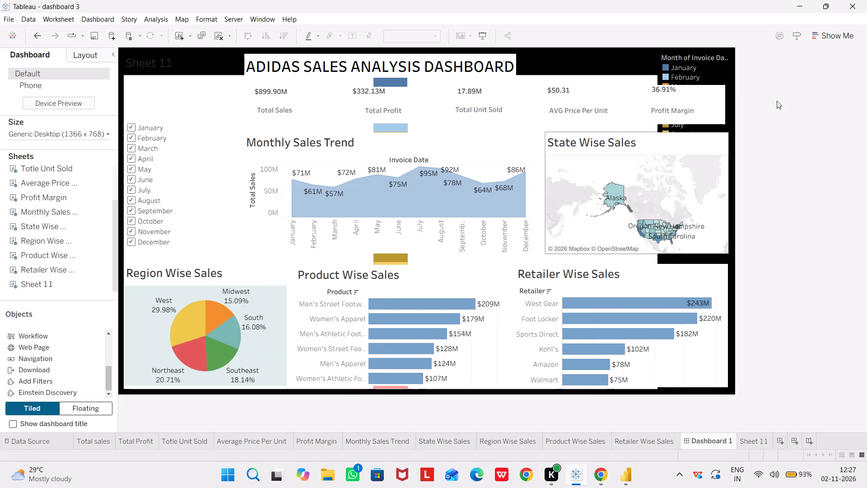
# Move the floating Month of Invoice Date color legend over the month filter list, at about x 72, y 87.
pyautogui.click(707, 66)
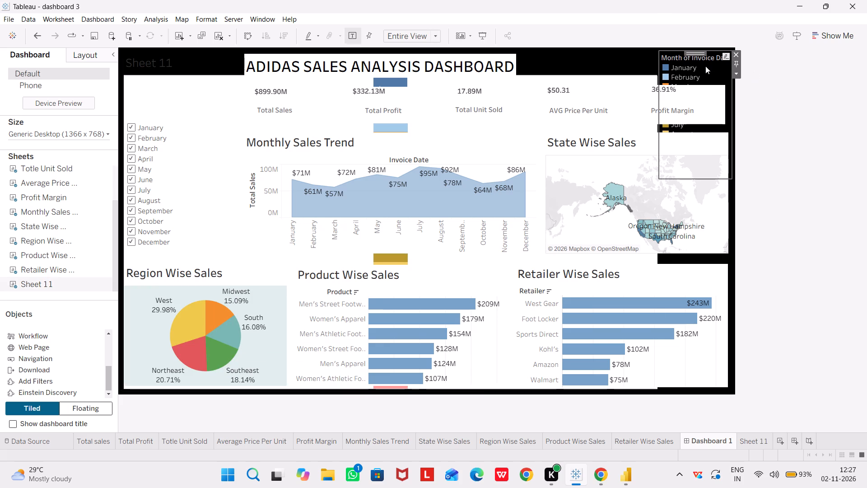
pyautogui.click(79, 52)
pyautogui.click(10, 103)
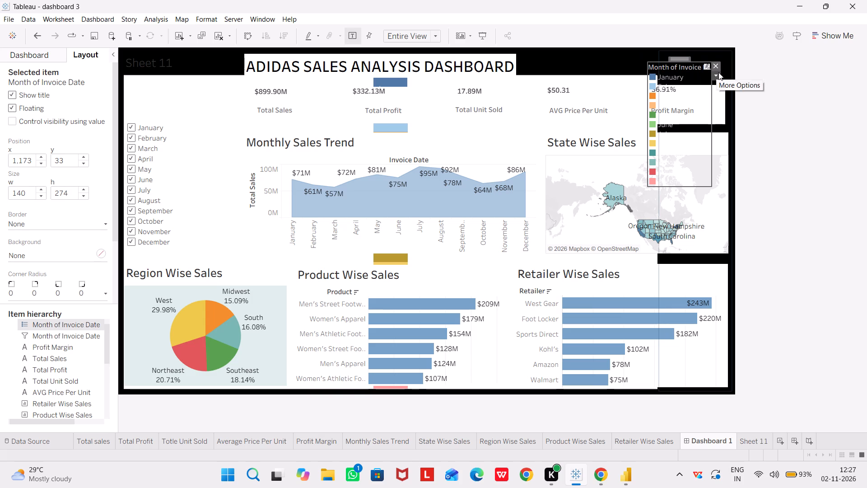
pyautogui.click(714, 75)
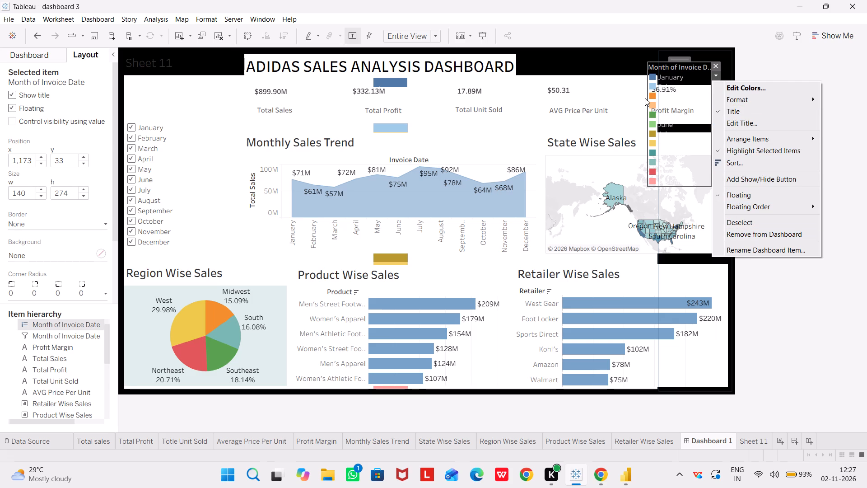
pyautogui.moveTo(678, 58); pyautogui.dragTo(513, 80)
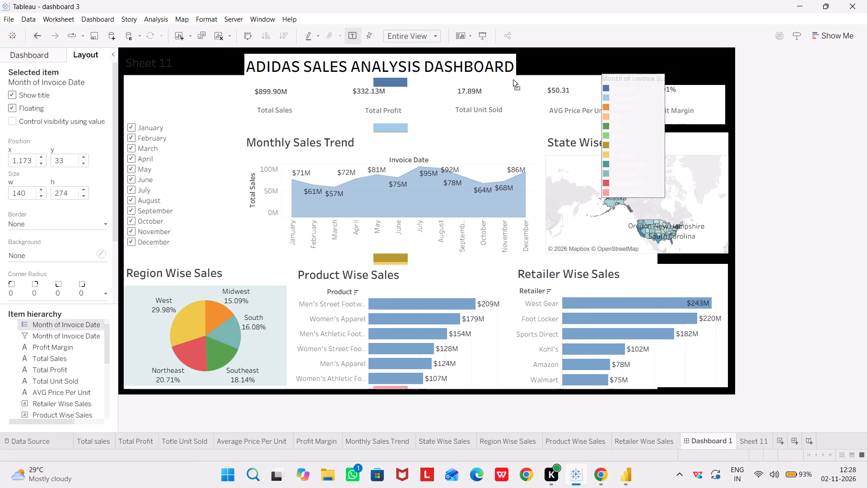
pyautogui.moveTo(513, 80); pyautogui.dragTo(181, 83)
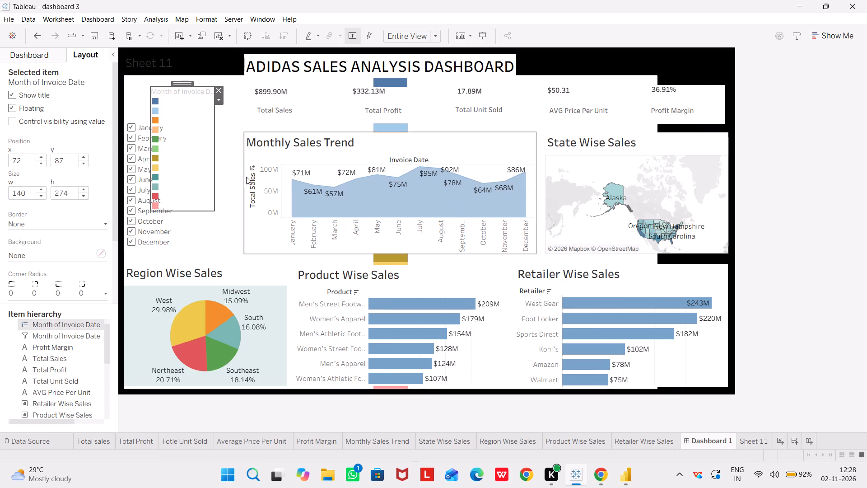
# Highlight September and January from the color legend to check how the dashboard charts respond.
pyautogui.click(187, 163)
pyautogui.click(187, 173)
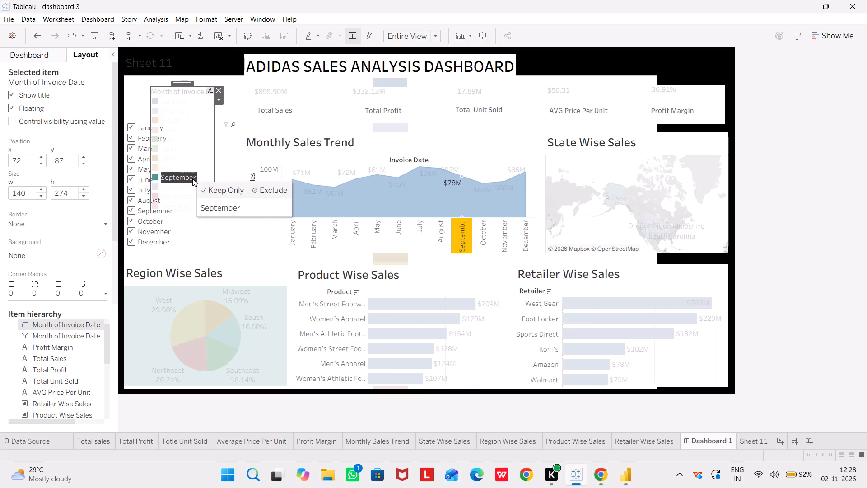
pyautogui.click(181, 97)
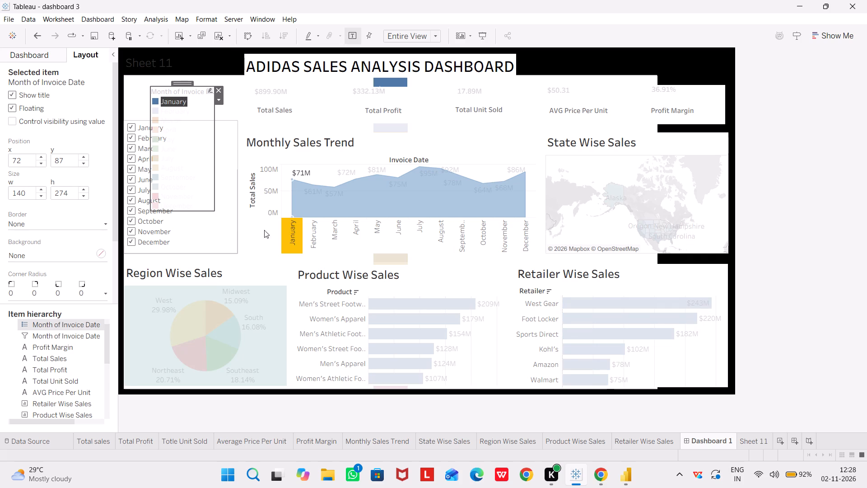
pyautogui.click(195, 96)
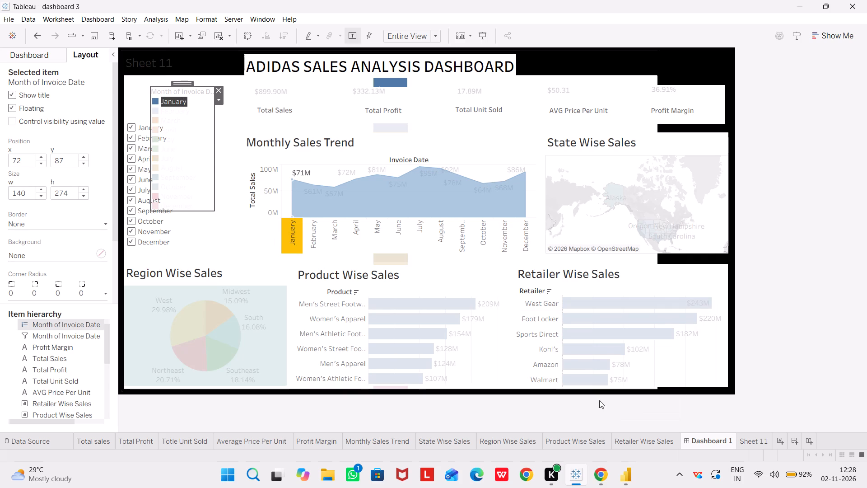
# Hide the month color legend card on Sheet 11.
pyautogui.click(754, 445)
pyautogui.click(858, 89)
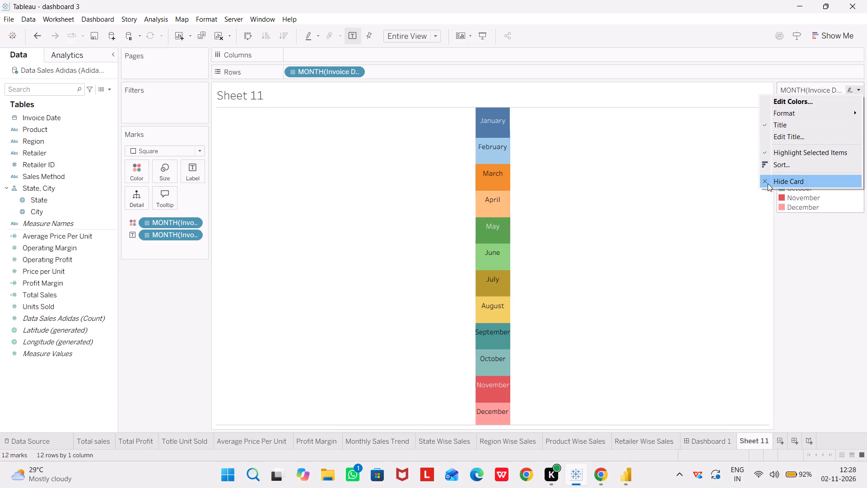
pyautogui.click(767, 183)
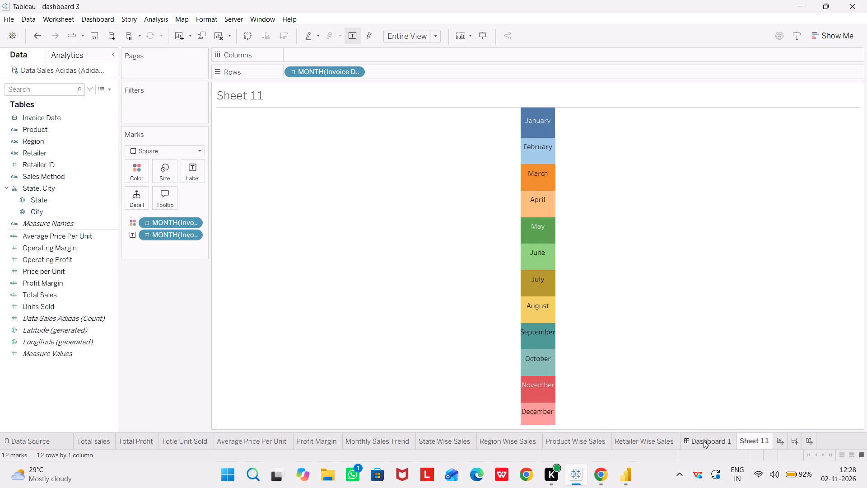
# Remove the Month of Invoice Date color legend from Dashboard 1.
pyautogui.click(704, 441)
pyautogui.click(200, 196)
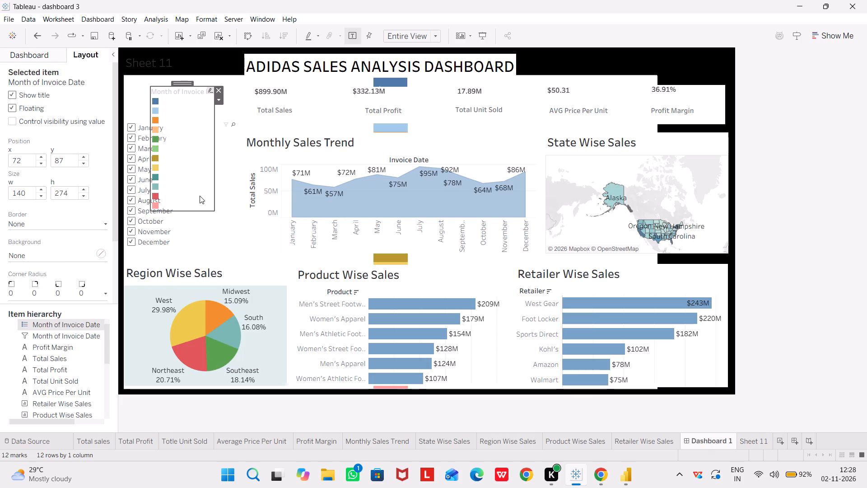
pyautogui.click(217, 84)
pyautogui.click(217, 91)
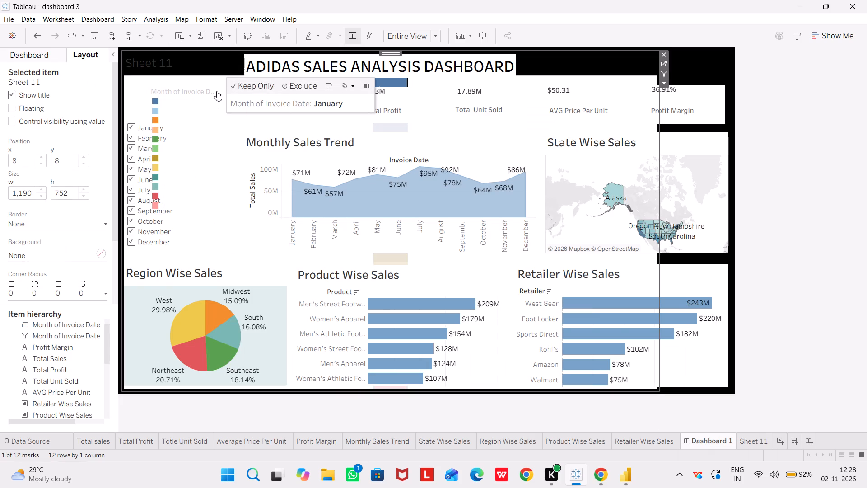
pyautogui.click(188, 106)
pyautogui.click(217, 89)
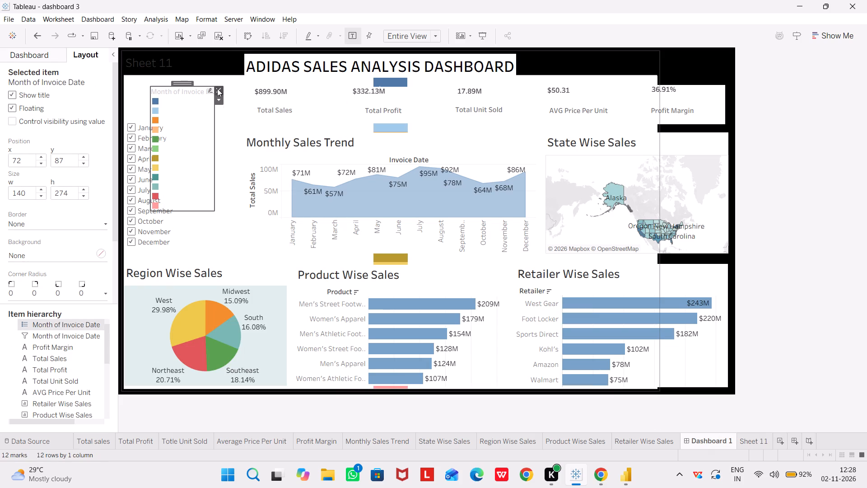
# Make the Sheet 11 view a floating item on the dashboard.
pyautogui.click(33, 55)
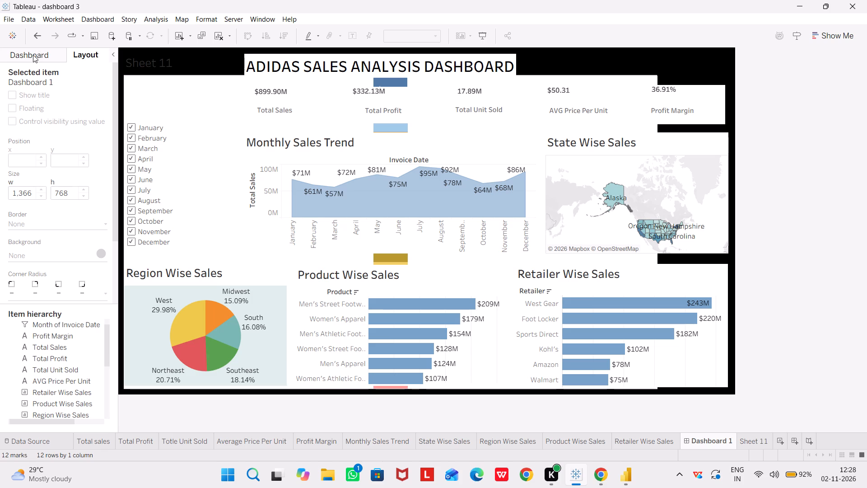
pyautogui.click(49, 283)
pyautogui.moveTo(49, 283); pyautogui.dragTo(151, 260)
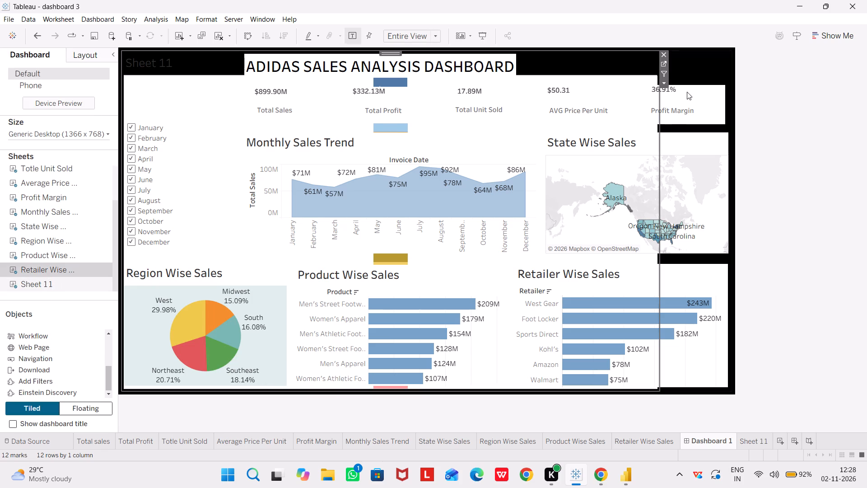
pyautogui.click(631, 66)
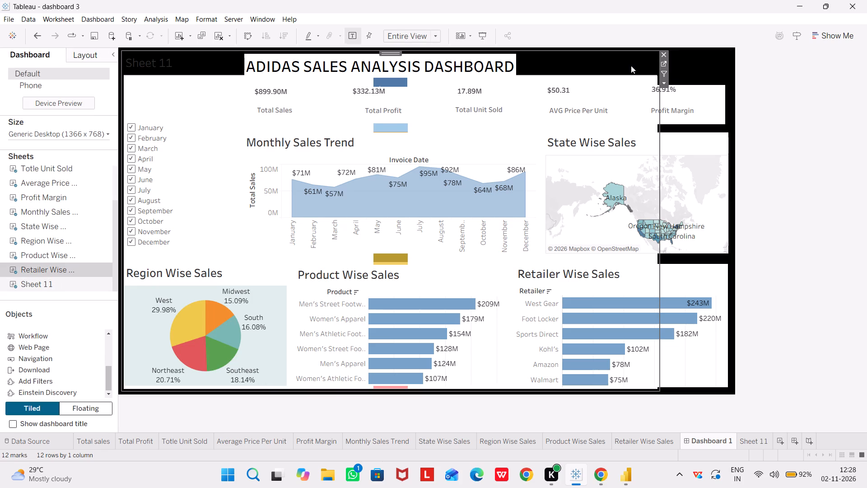
pyautogui.moveTo(639, 60); pyautogui.dragTo(441, 89)
pyautogui.moveTo(441, 89); pyautogui.dragTo(296, 73)
pyautogui.click(93, 58)
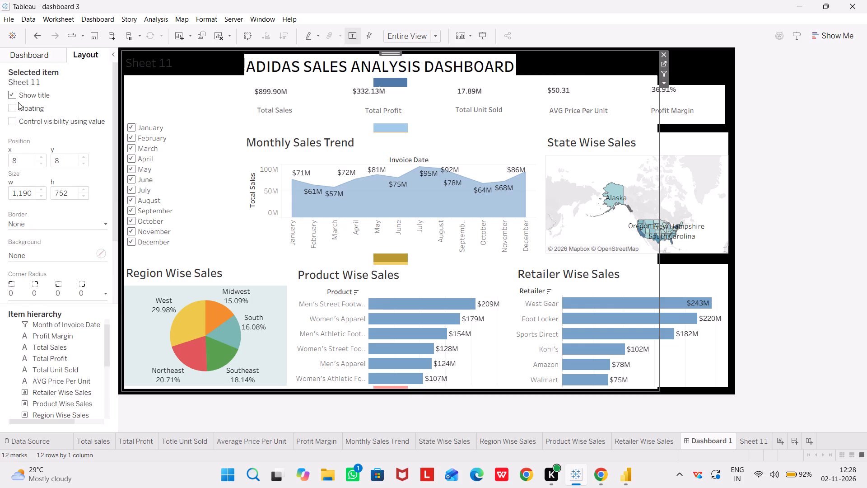
pyautogui.click(14, 109)
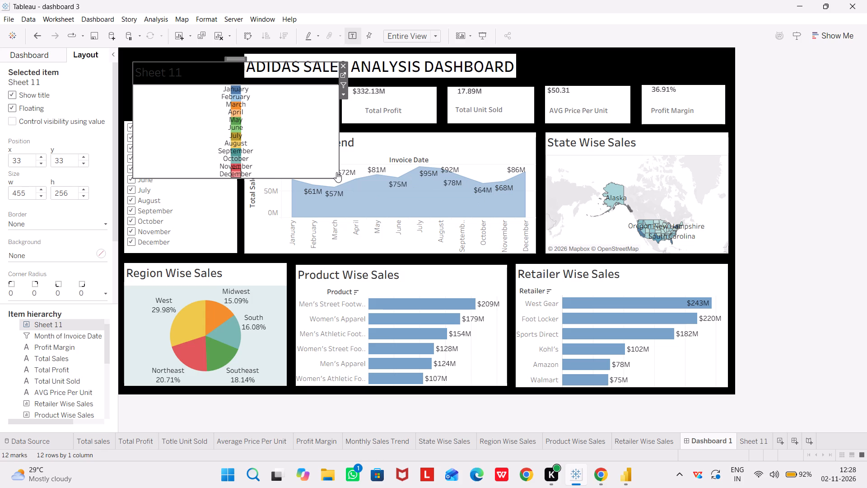
# Resize the floating Sheet 11 view to a narrow, tall shape about 216 wide and 444 high.
pyautogui.moveTo(336, 172); pyautogui.dragTo(339, 177)
pyautogui.moveTo(337, 175); pyautogui.dragTo(323, 165)
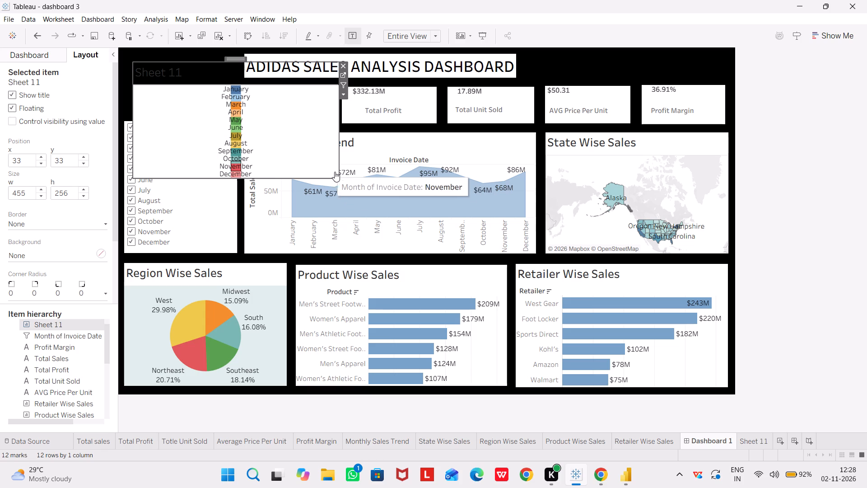
pyautogui.moveTo(338, 174); pyautogui.dragTo(315, 161)
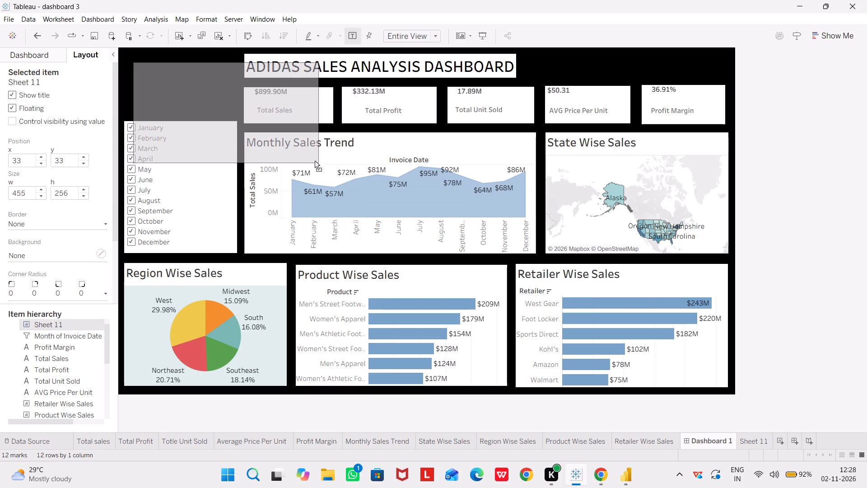
pyautogui.moveTo(315, 161); pyautogui.dragTo(231, 263)
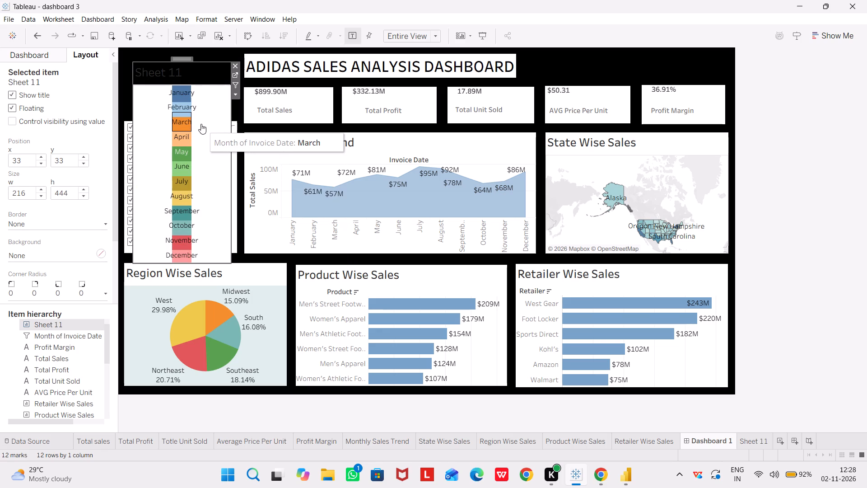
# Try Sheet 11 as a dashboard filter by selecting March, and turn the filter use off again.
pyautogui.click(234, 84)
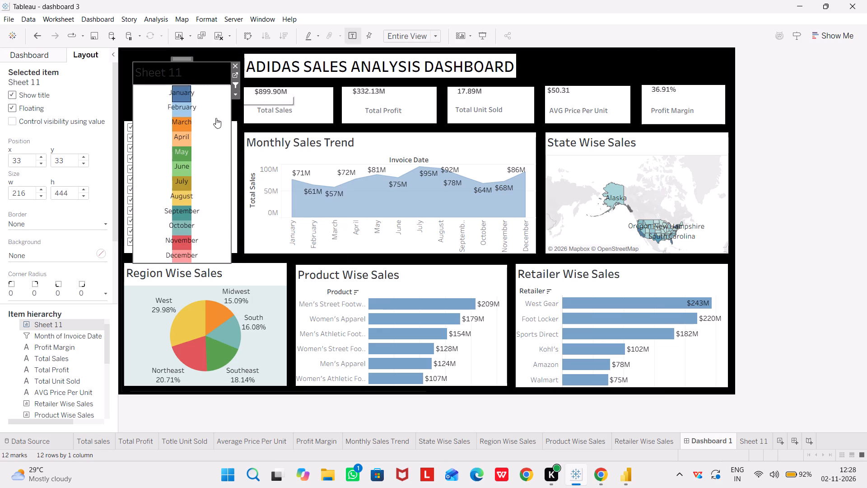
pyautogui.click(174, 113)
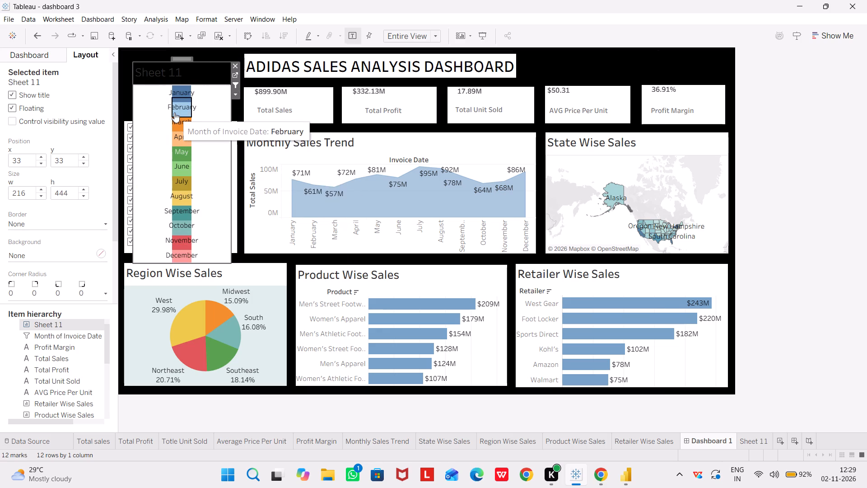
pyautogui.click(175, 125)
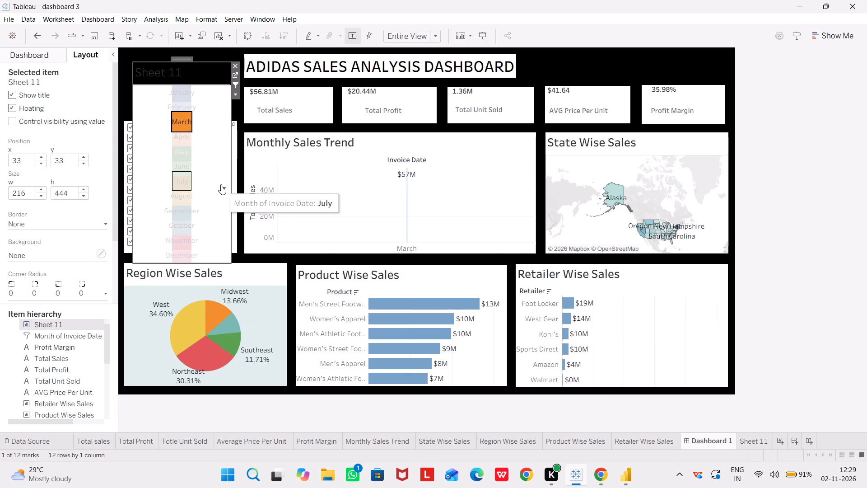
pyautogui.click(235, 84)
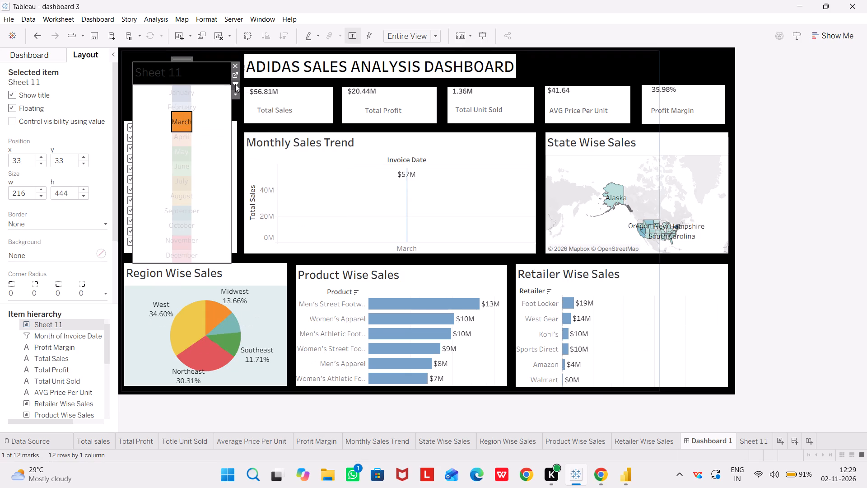
# Test the month squares in Sheet 11 by selecting February and March in turn.
pyautogui.click(182, 104)
pyautogui.doubleClick(182, 104)
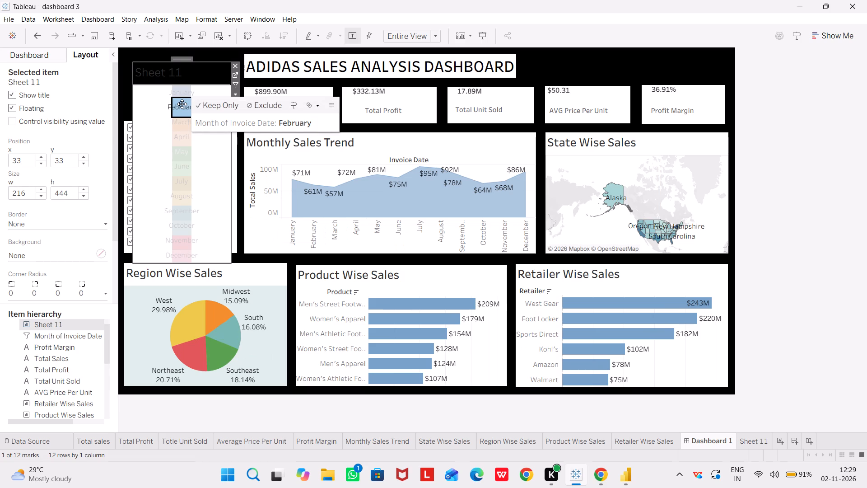
pyautogui.doubleClick(182, 104)
pyautogui.doubleClick(182, 104)
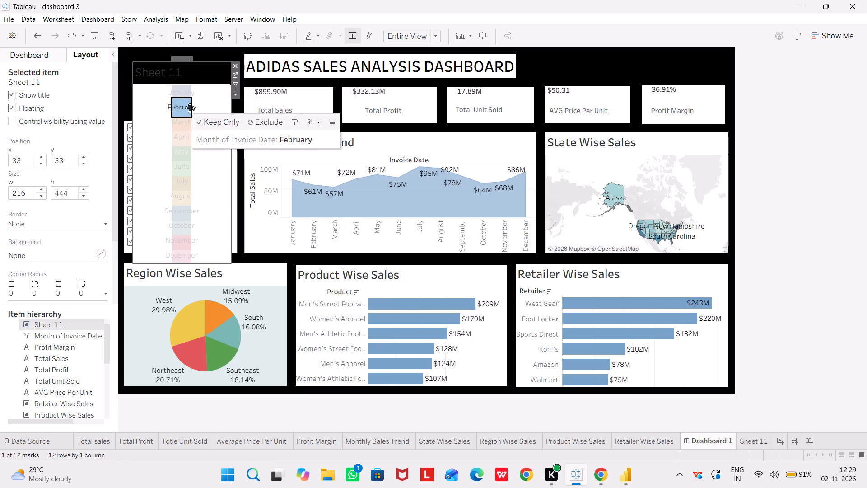
pyautogui.click(176, 118)
pyautogui.doubleClick(182, 129)
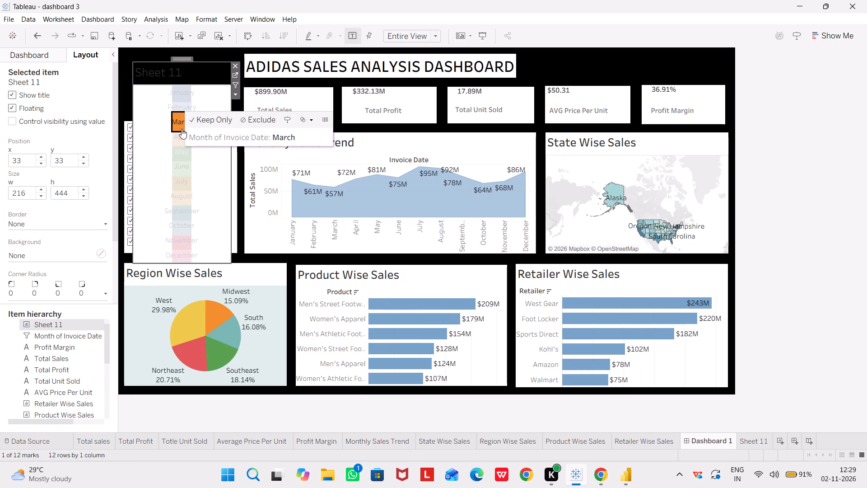
pyautogui.click(176, 107)
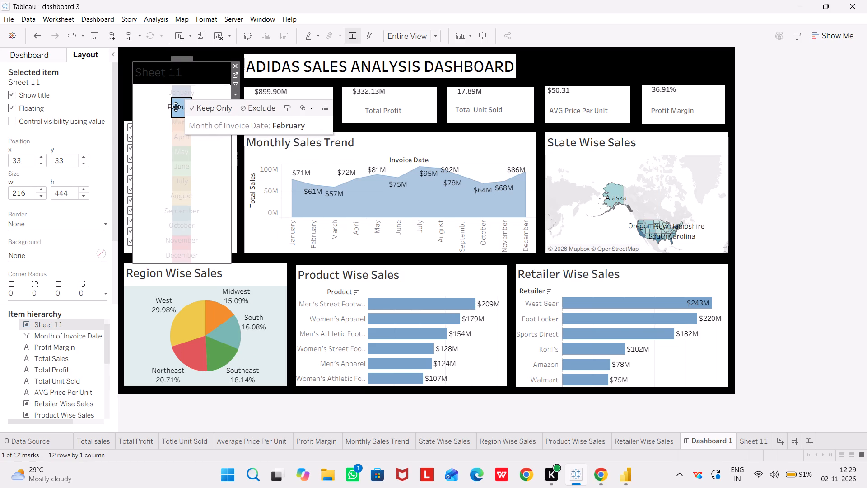
# Test the month squares in Sheet 11 by selecting March and April in turn.
pyautogui.click(178, 121)
pyautogui.click(180, 141)
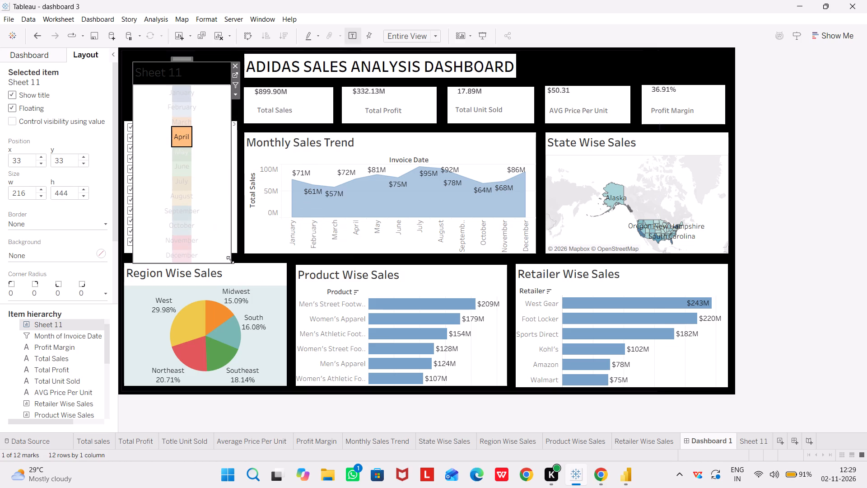
# Resize the floating Sheet 11 view to a narrower, taller shape about 139 wide and 687 high.
pyautogui.moveTo(230, 259); pyautogui.dragTo(206, 323)
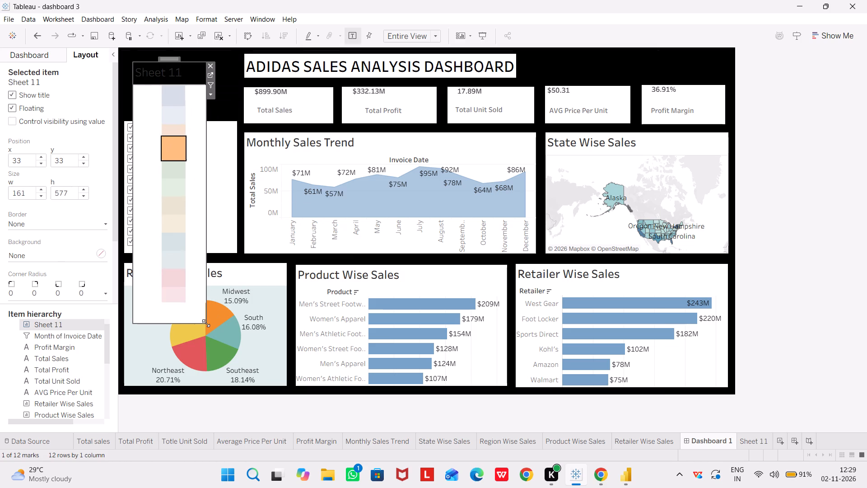
pyautogui.click(204, 185)
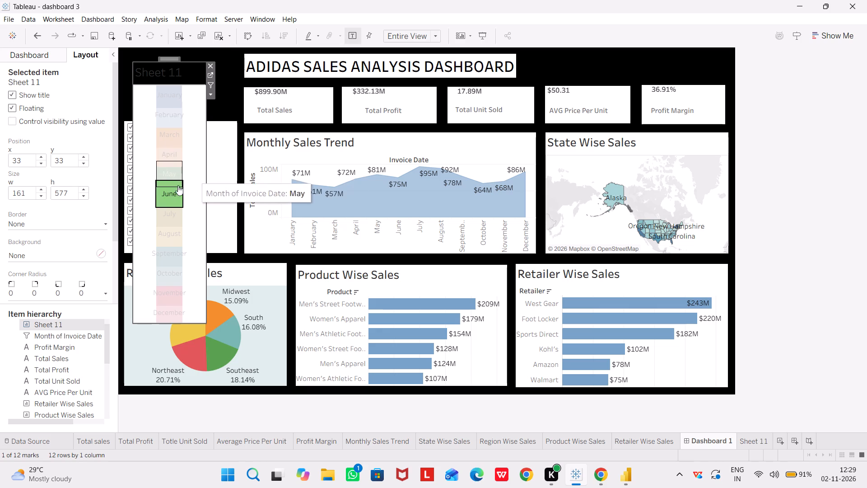
pyautogui.click(175, 188)
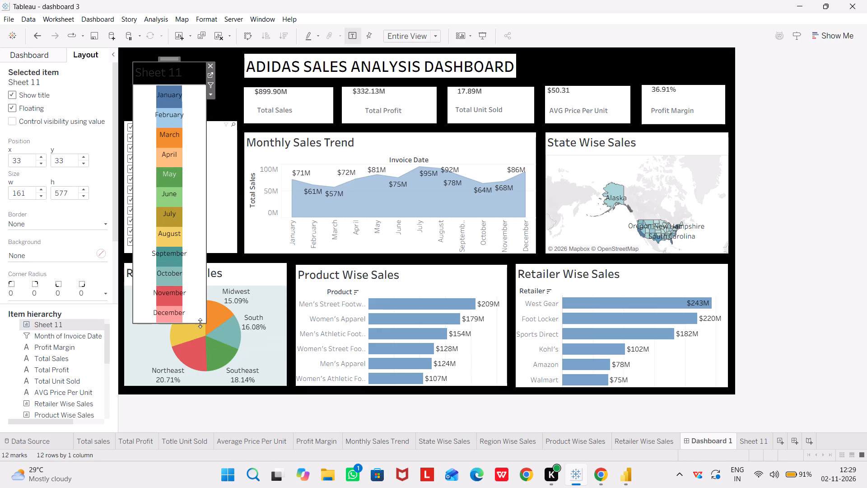
pyautogui.moveTo(206, 306); pyautogui.dragTo(196, 306)
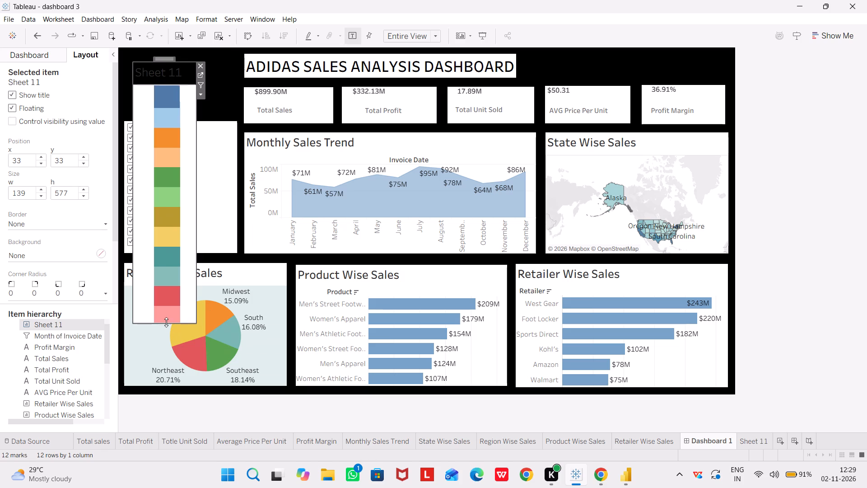
pyautogui.moveTo(165, 323); pyautogui.dragTo(165, 373)
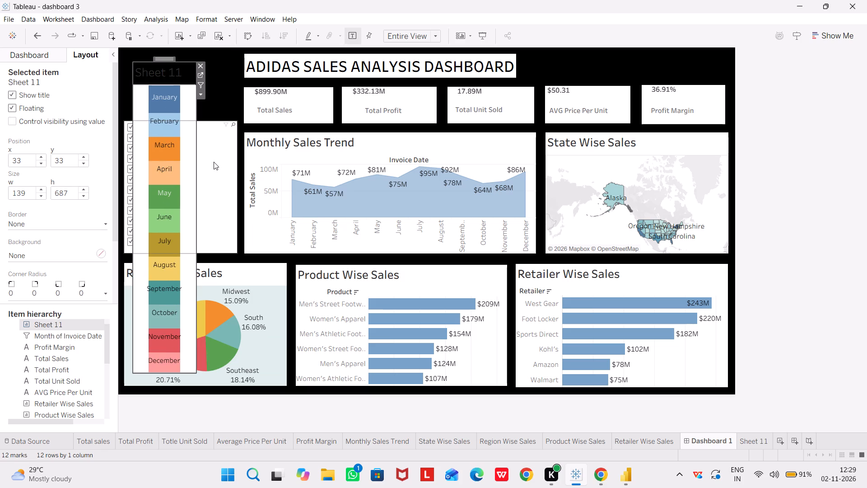
# Test the resized Sheet 11 month squares by selecting several months in turn, starting with January and February and ending with June.
pyautogui.click(160, 104)
pyautogui.click(163, 132)
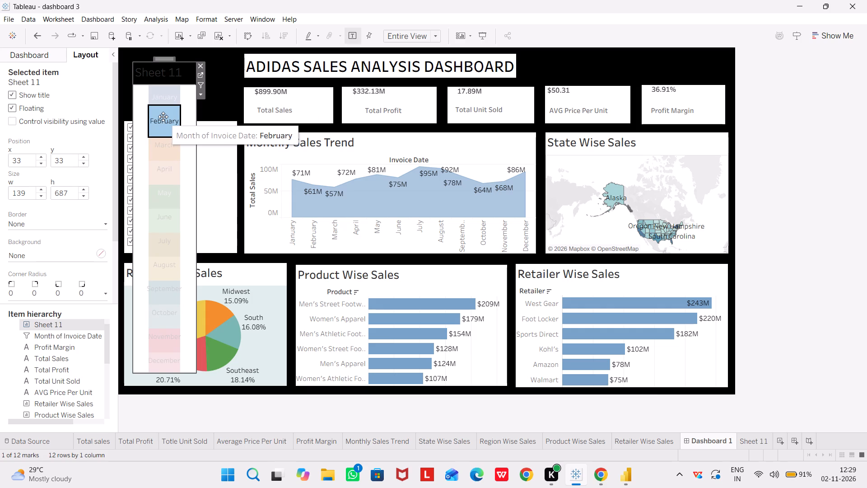
pyautogui.click(198, 82)
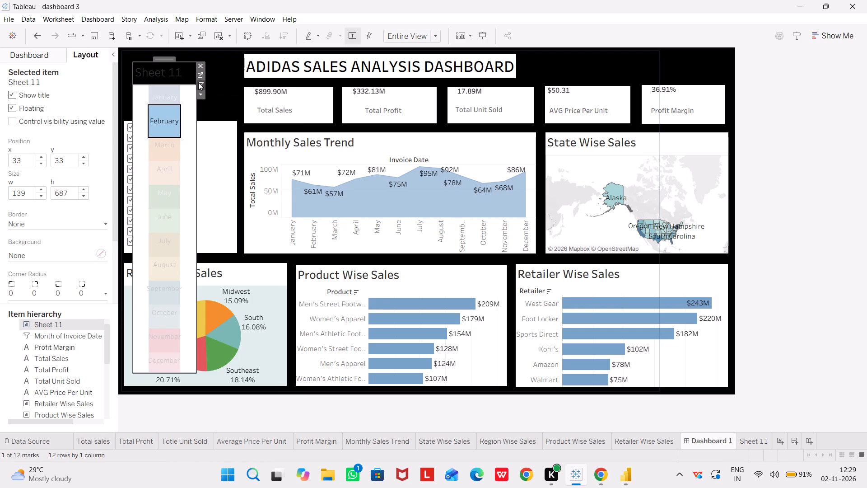
pyautogui.click(202, 86)
pyautogui.click(166, 146)
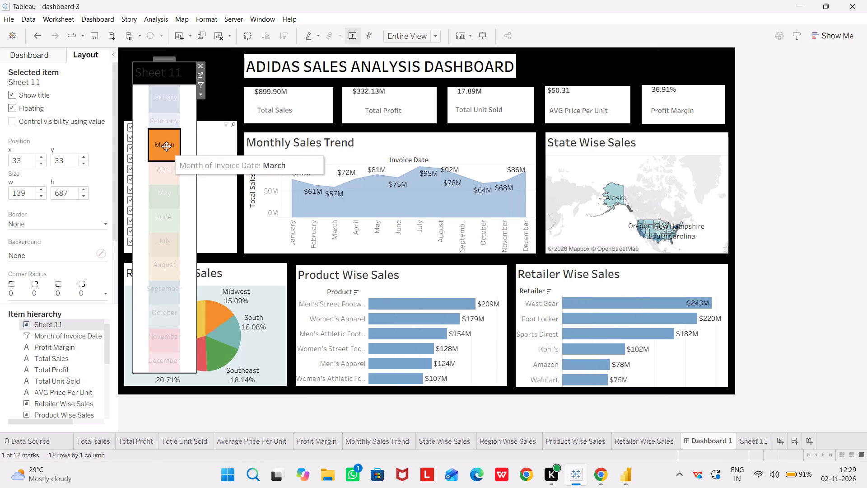
pyautogui.click(167, 194)
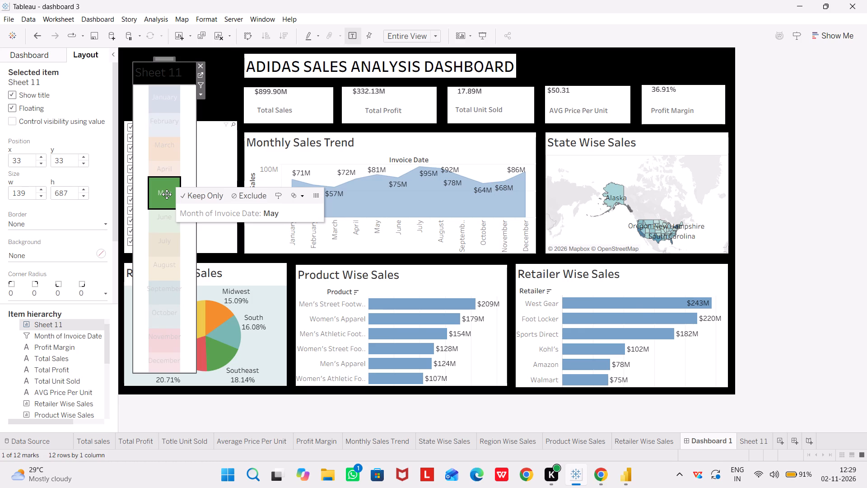
pyautogui.click(163, 214)
pyautogui.click(168, 241)
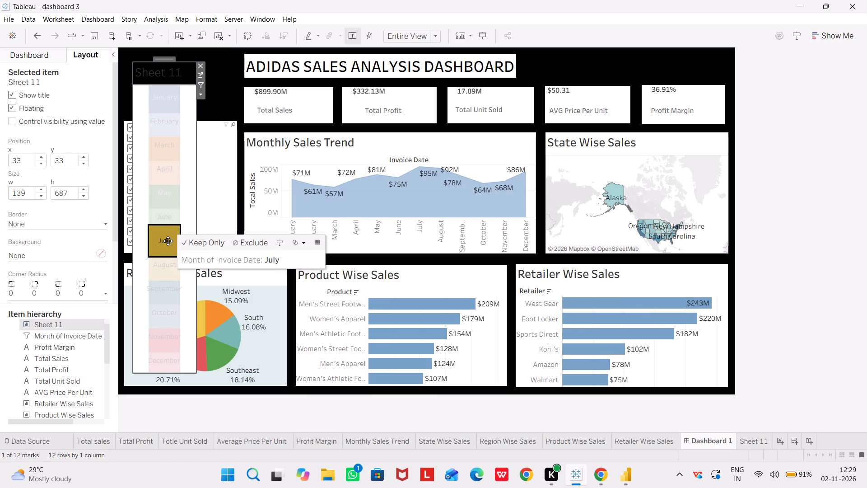
pyautogui.click(162, 257)
pyautogui.click(160, 232)
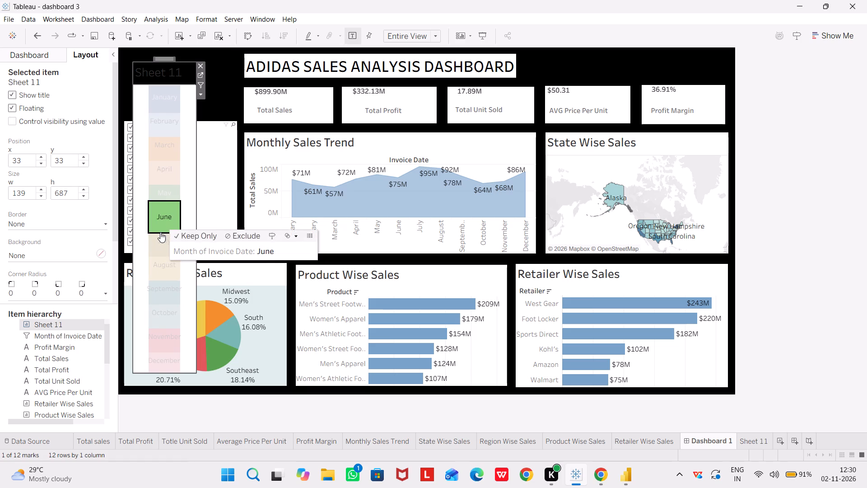
# Use Sheet 11 as a filter for the dashboard and select August.
pyautogui.click(200, 82)
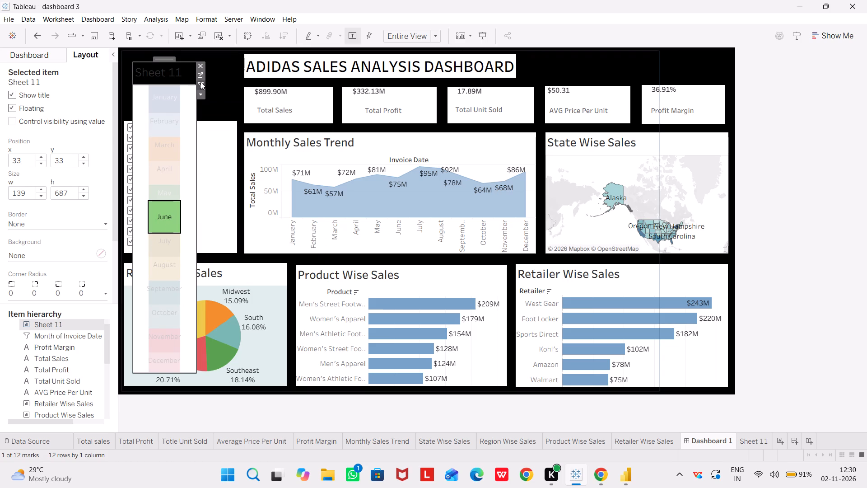
pyautogui.click(141, 205)
pyautogui.click(162, 257)
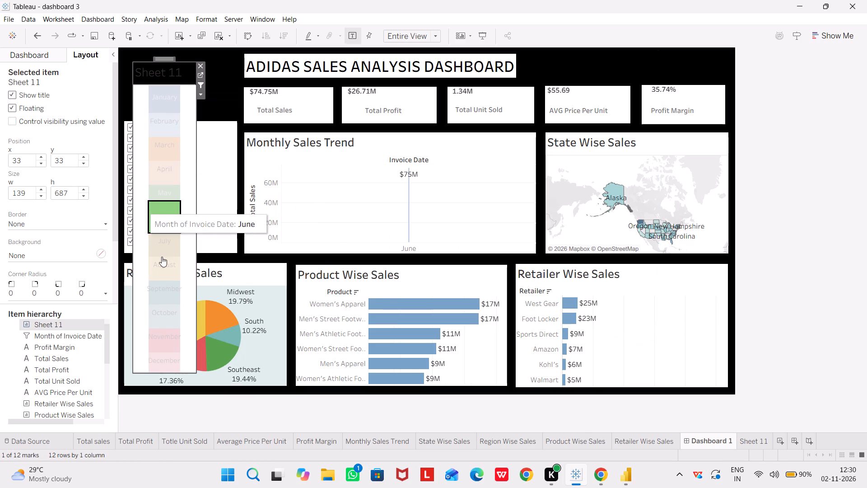
# Check the mark label alignment settings on the Sheet 11 worksheet.
pyautogui.click(750, 442)
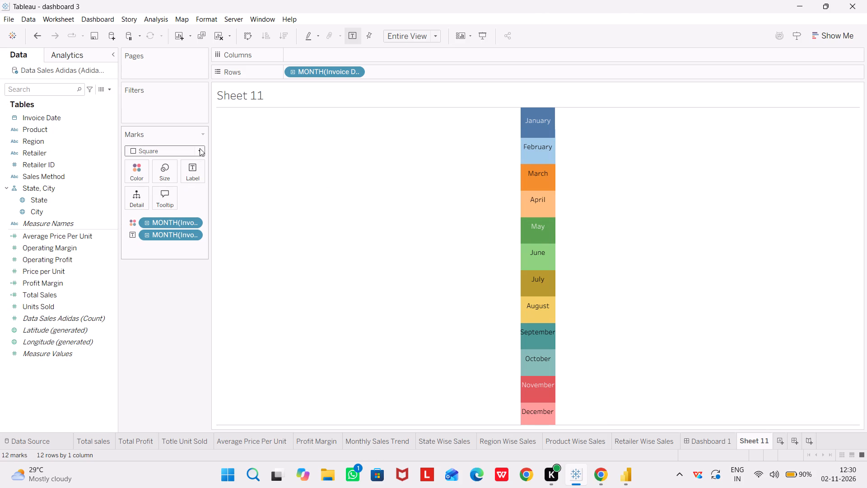
pyautogui.click(194, 167)
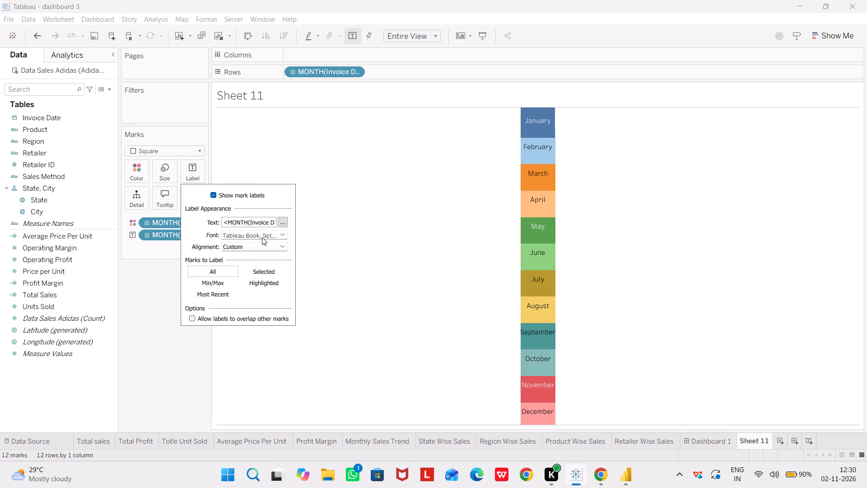
pyautogui.click(280, 245)
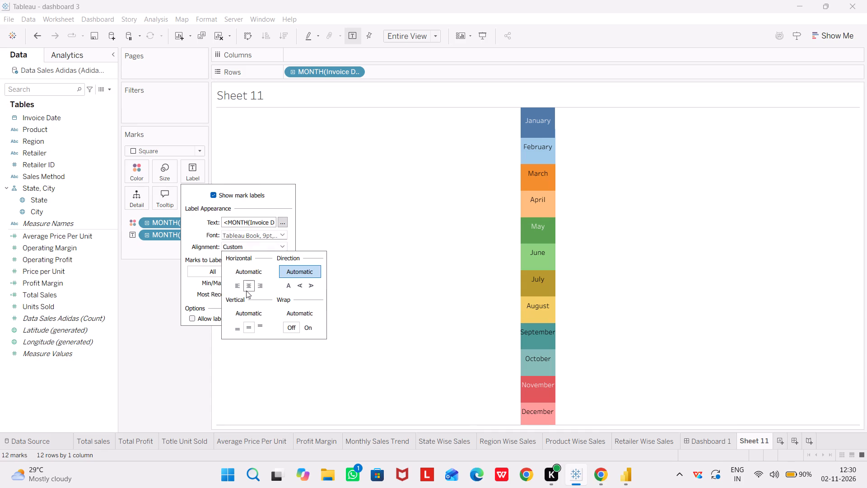
pyautogui.click(326, 310)
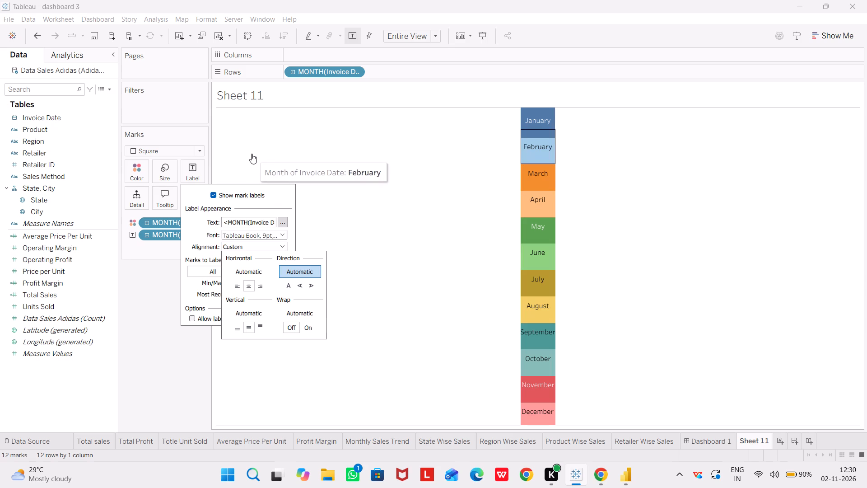
pyautogui.moveTo(252, 154); pyautogui.dragTo(168, 171)
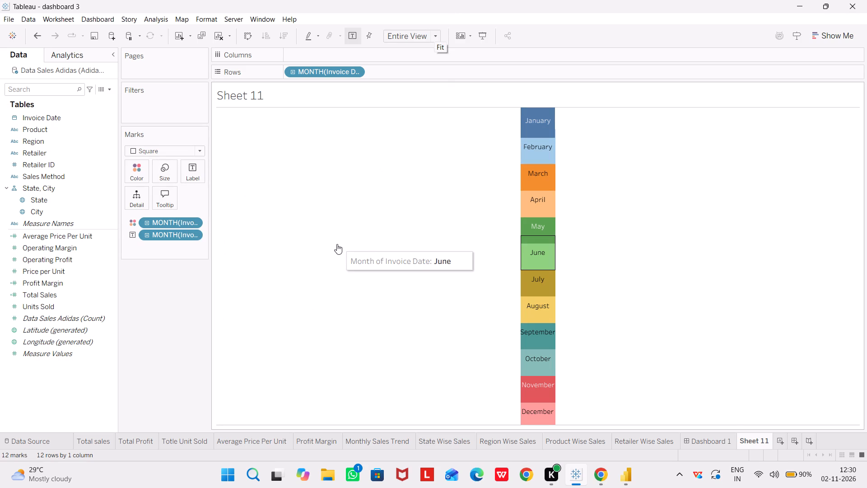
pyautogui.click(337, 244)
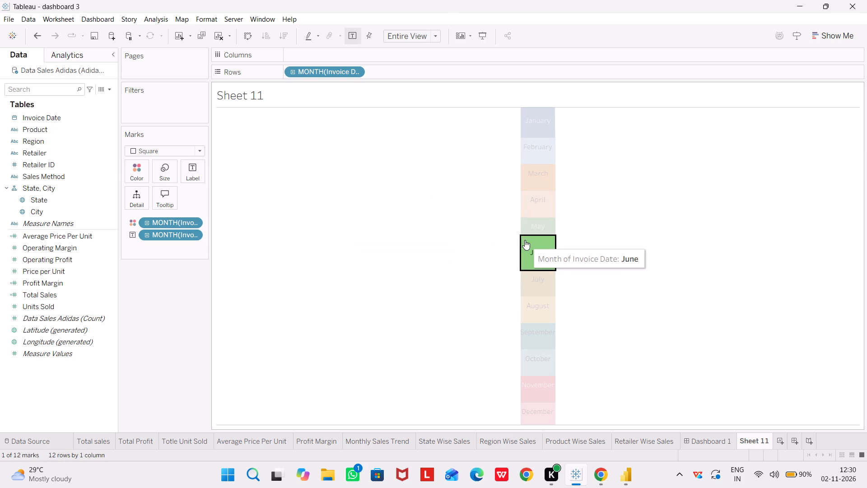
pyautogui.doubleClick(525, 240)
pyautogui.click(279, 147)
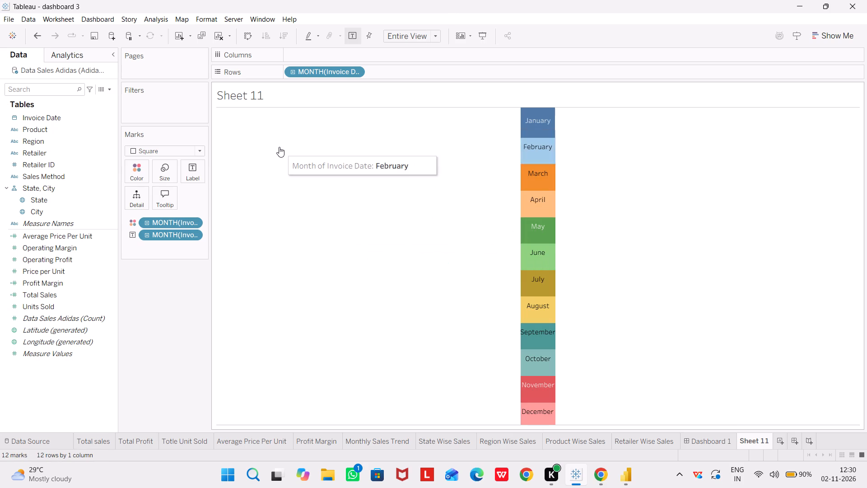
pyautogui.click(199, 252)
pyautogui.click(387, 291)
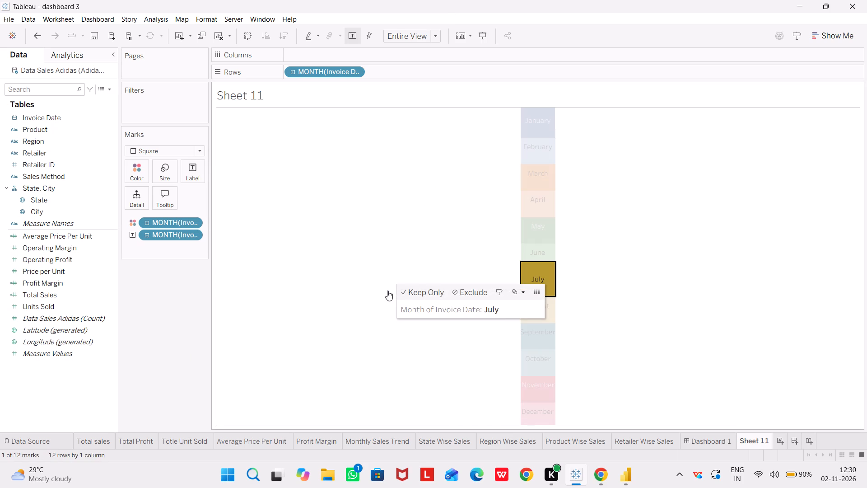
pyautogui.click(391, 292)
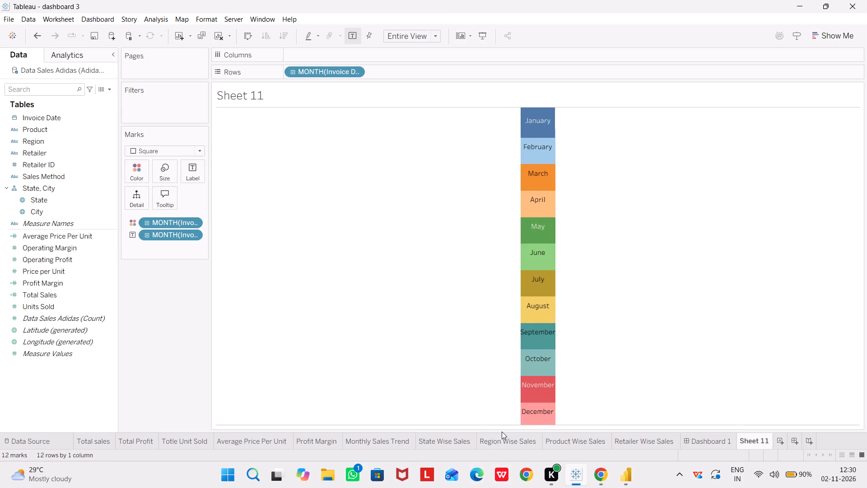
# Examine the Region Wise Sales worksheet and how its pie chart is set up.
pyautogui.click(500, 441)
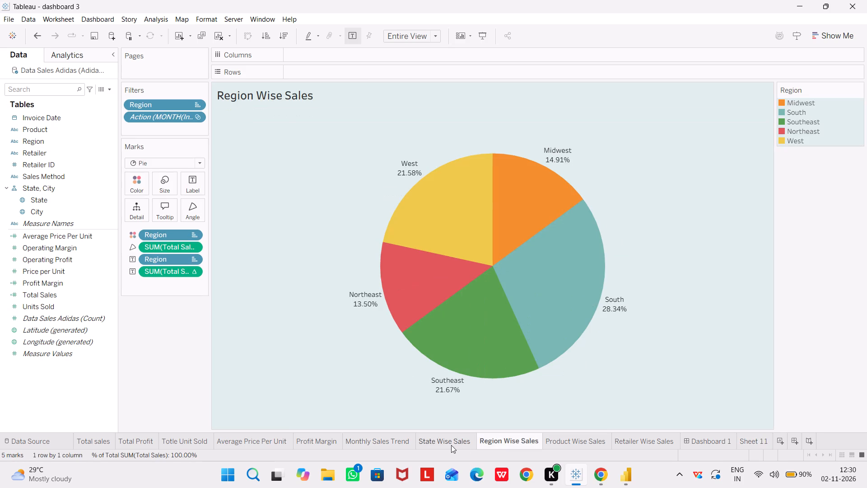
pyautogui.click(240, 230)
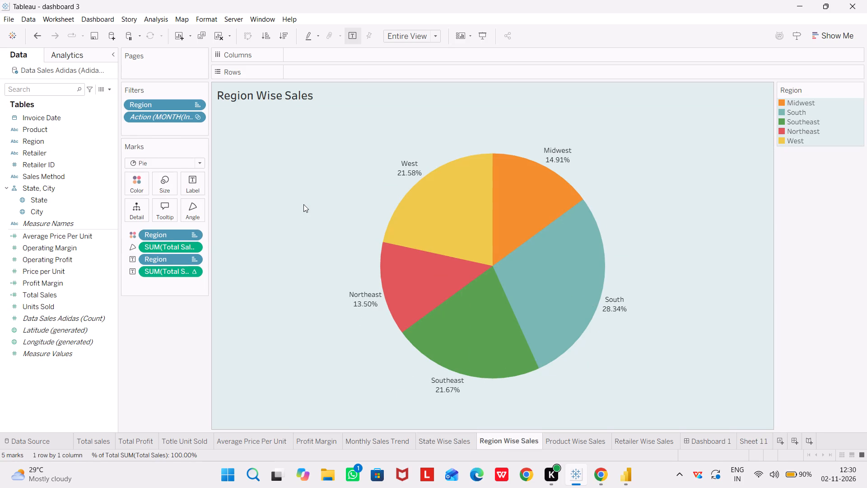
pyautogui.click(303, 204)
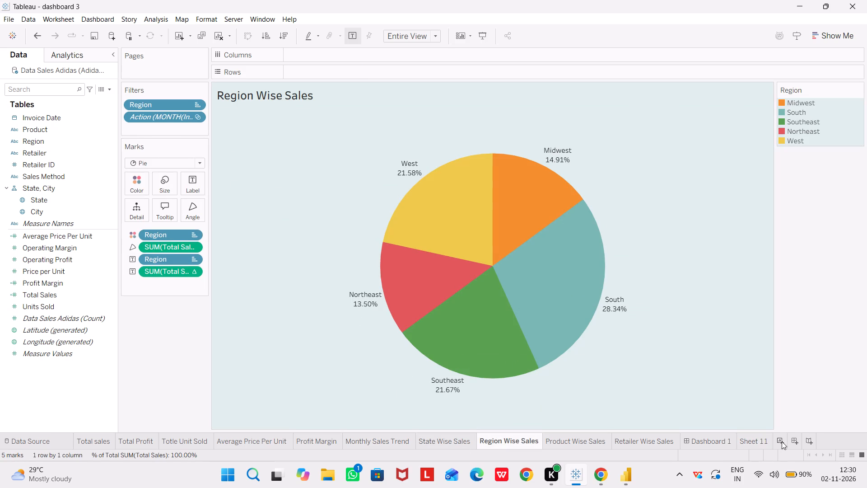
# Create a new worksheet and color its marks by Product.
pyautogui.click(782, 441)
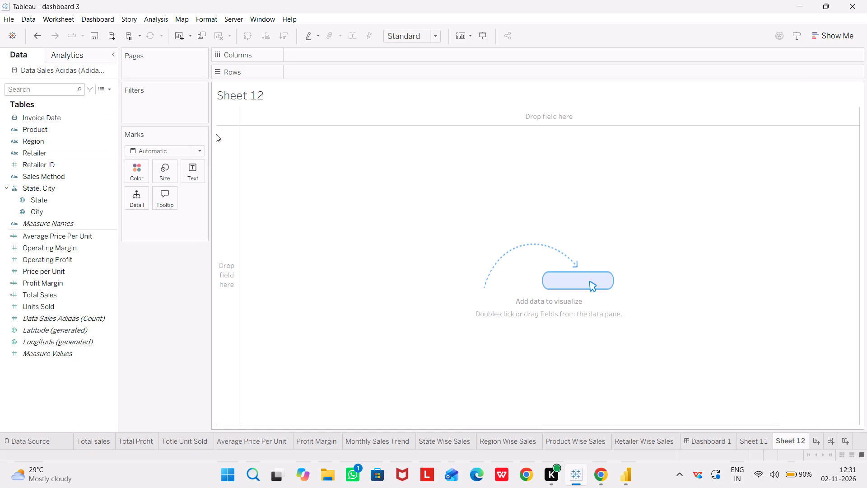
pyautogui.click(818, 44)
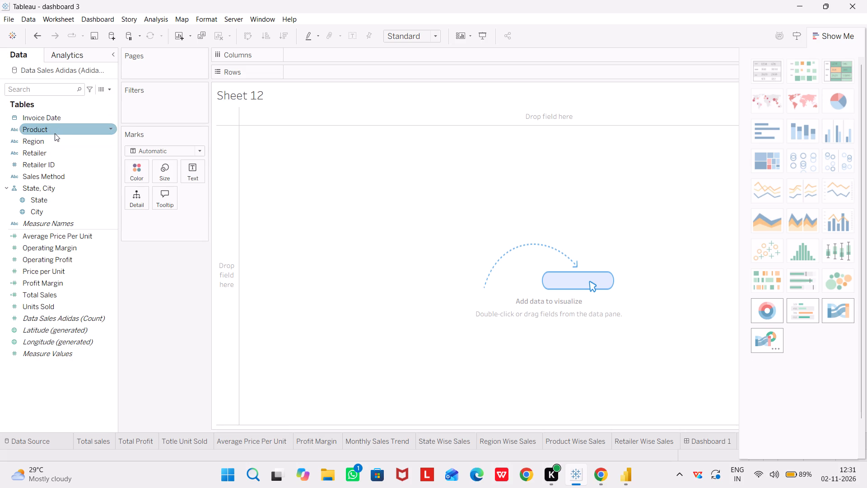
pyautogui.moveTo(55, 133); pyautogui.dragTo(120, 160)
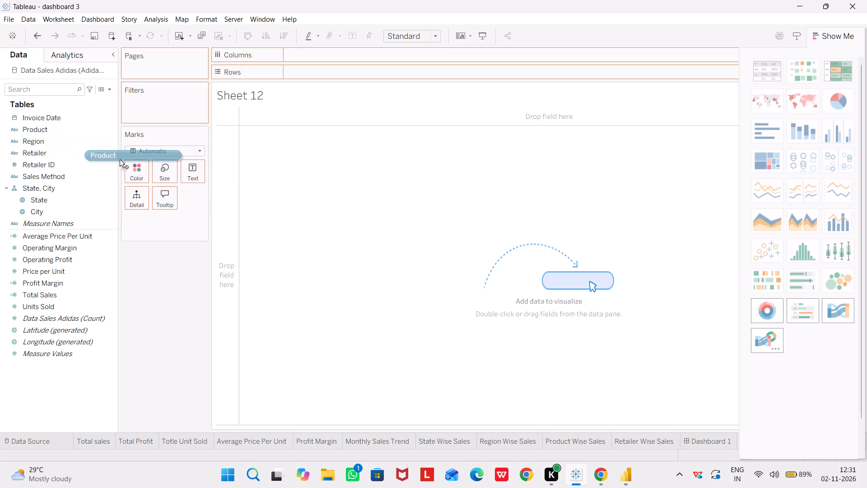
pyautogui.moveTo(120, 160); pyautogui.dragTo(141, 174)
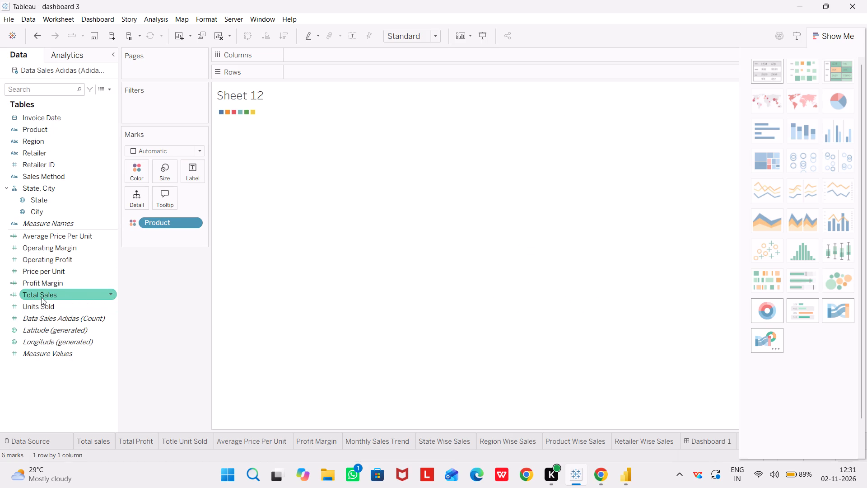
# Change the mark type to Pie and set Total Sales as the slice angle.
pyautogui.moveTo(42, 297); pyautogui.dragTo(90, 249)
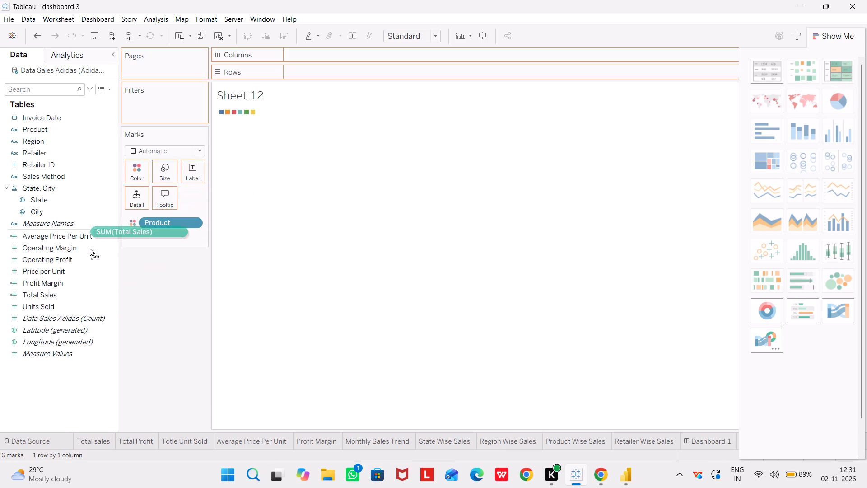
pyautogui.moveTo(90, 249); pyautogui.dragTo(2, 282)
pyautogui.click(169, 155)
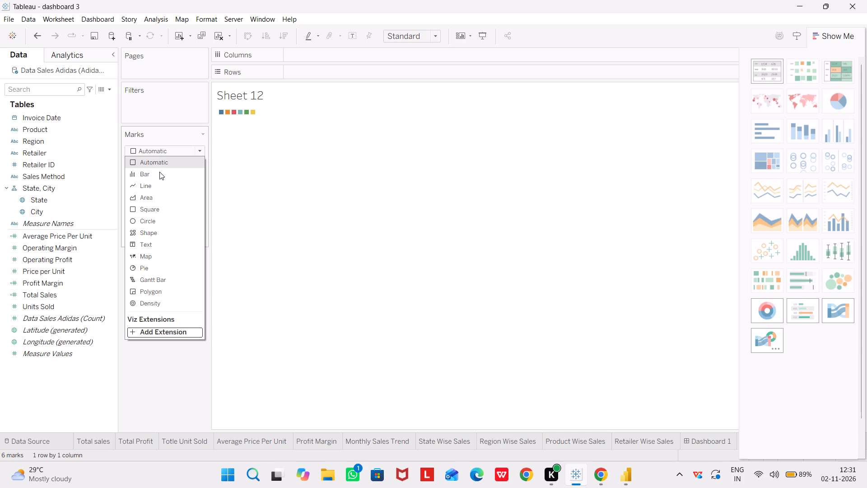
pyautogui.click(145, 269)
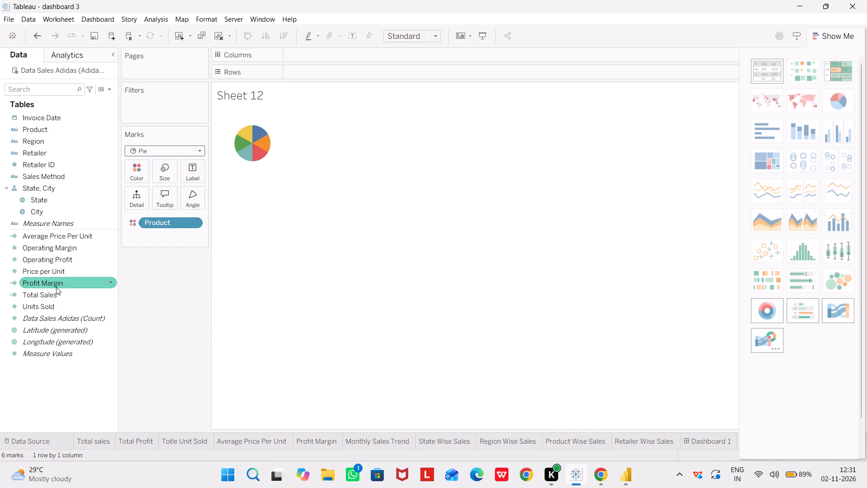
pyautogui.moveTo(57, 293); pyautogui.dragTo(142, 170)
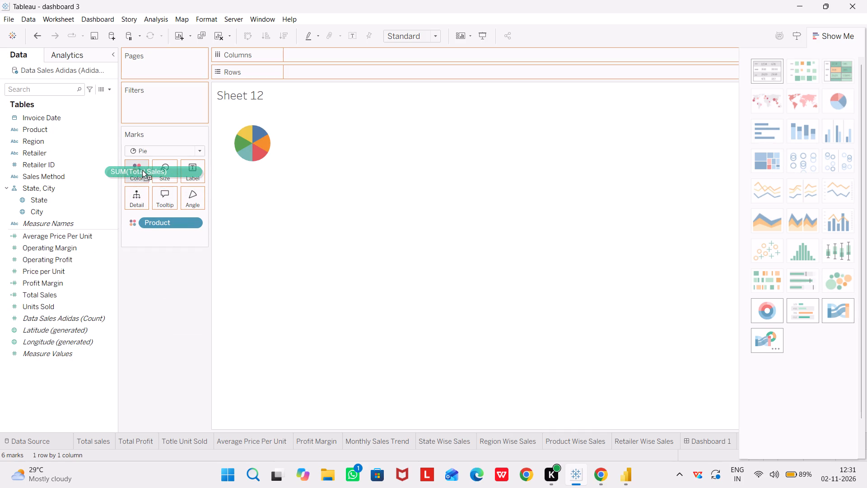
pyautogui.moveTo(142, 170); pyautogui.dragTo(187, 197)
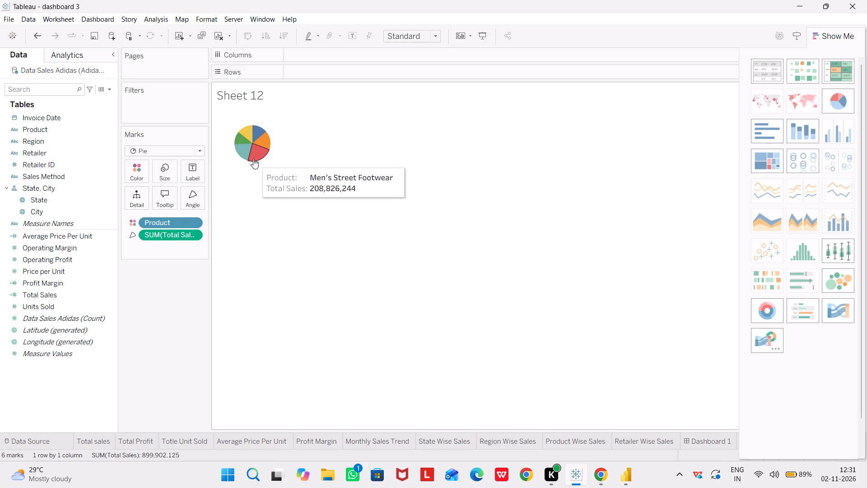
# Examine the field options and aggregation choices for the Total Sales slice angle on the Sheet 12 pie chart.
pyautogui.click(194, 233)
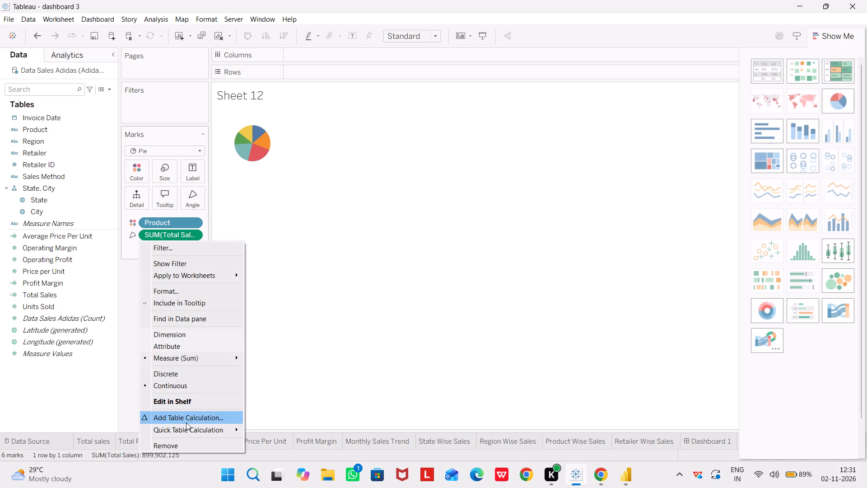
pyautogui.click(174, 358)
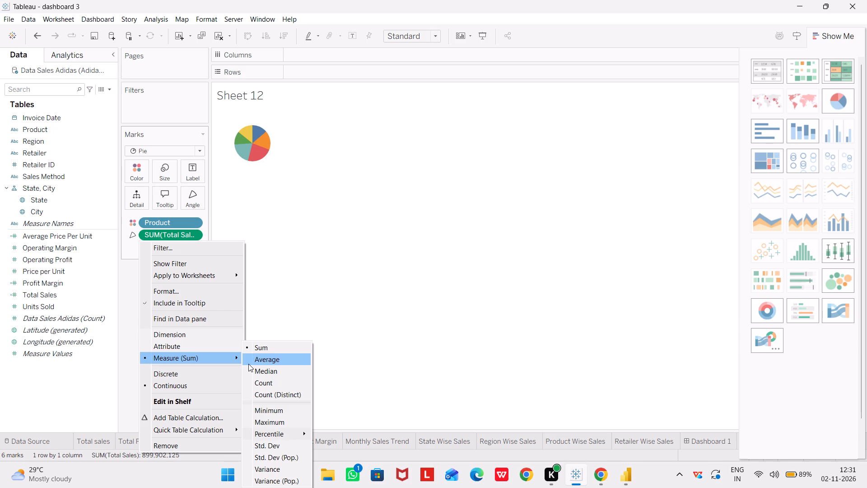
pyautogui.scroll(-1, 274, 444)
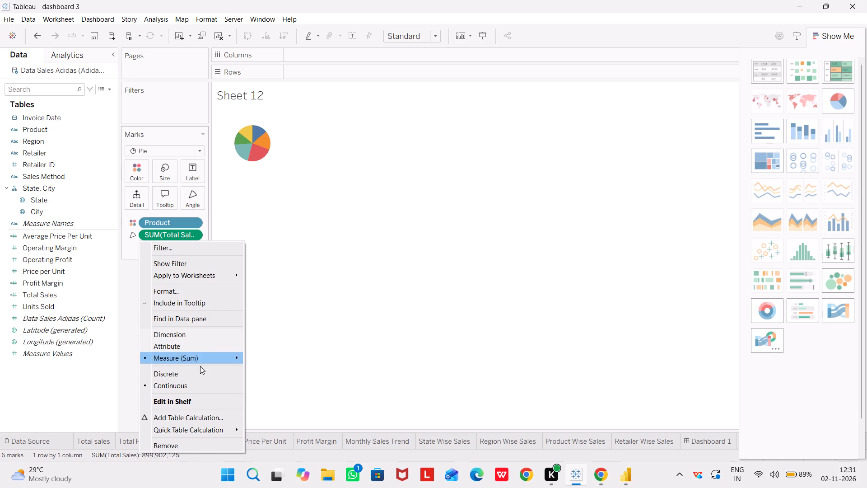
pyautogui.moveTo(210, 350); pyautogui.dragTo(214, 363)
pyautogui.click(214, 363)
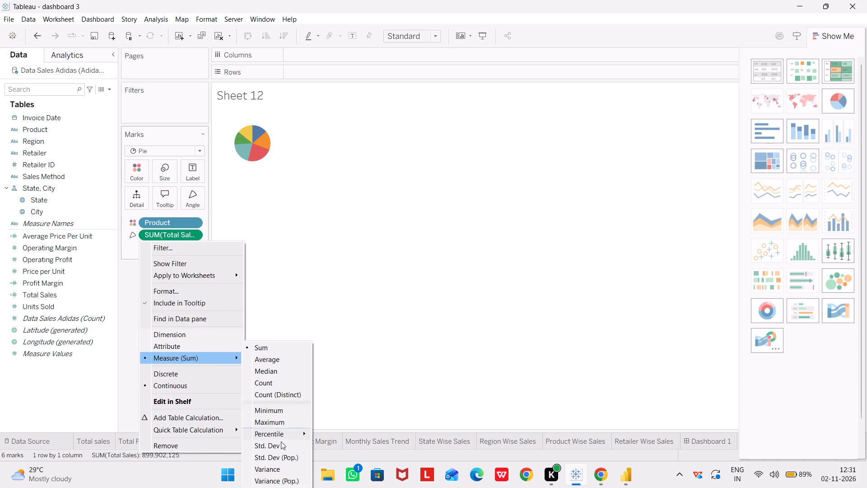
pyautogui.scroll(-1, 281, 464)
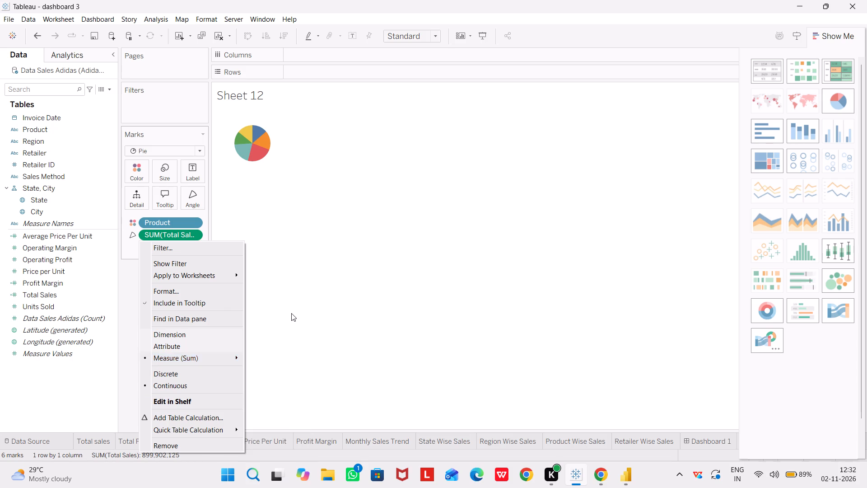
pyautogui.click(291, 313)
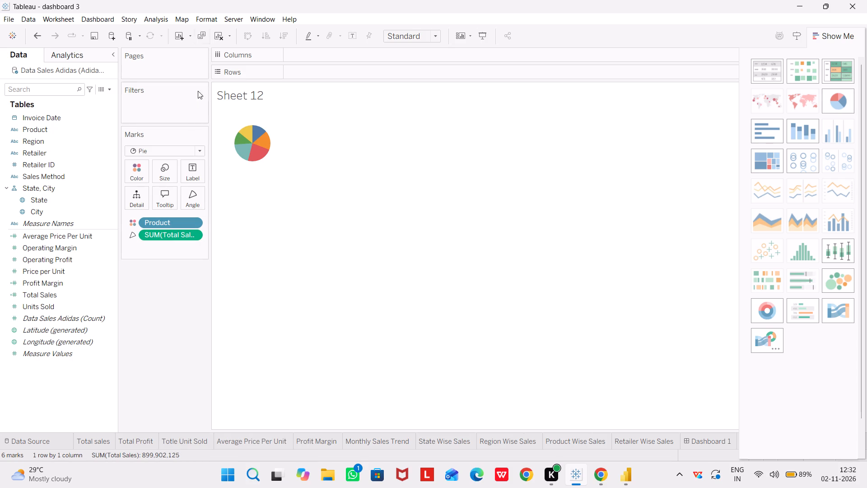
pyautogui.click(188, 234)
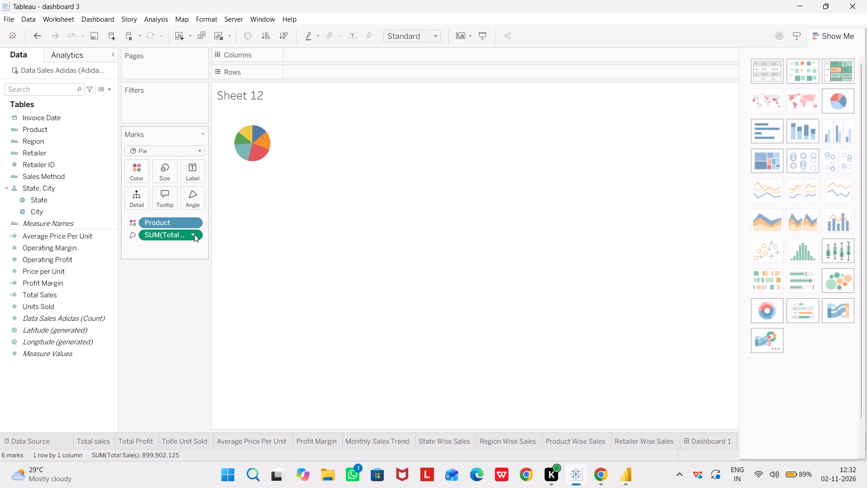
pyautogui.click(195, 234)
pyautogui.moveTo(328, 285); pyautogui.dragTo(130, 42)
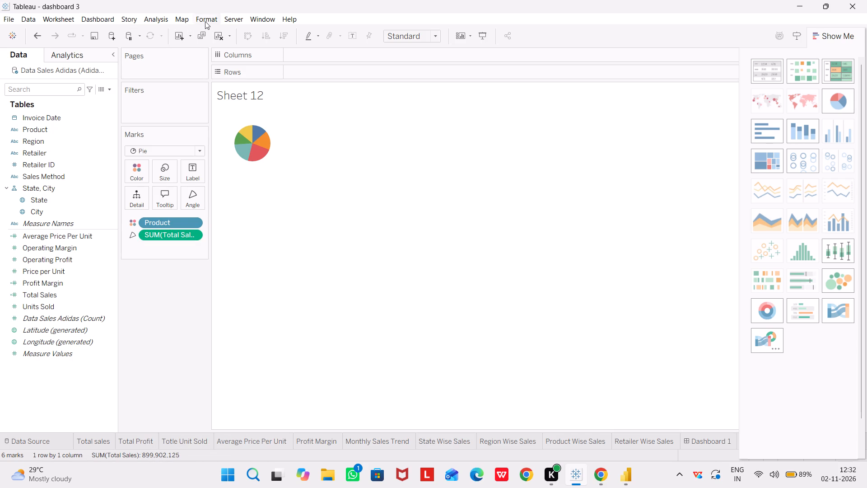
# Check the field label formatting settings for the Sheet 12 pie chart.
pyautogui.click(205, 20)
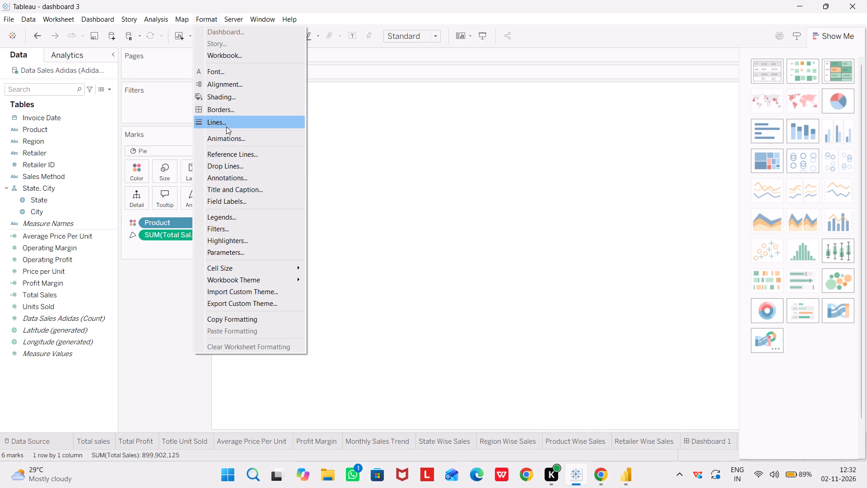
pyautogui.click(230, 195)
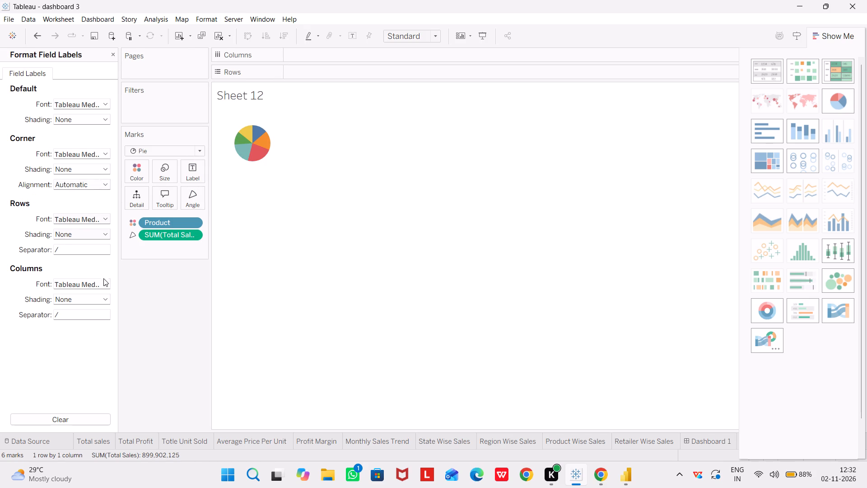
pyautogui.click(42, 72)
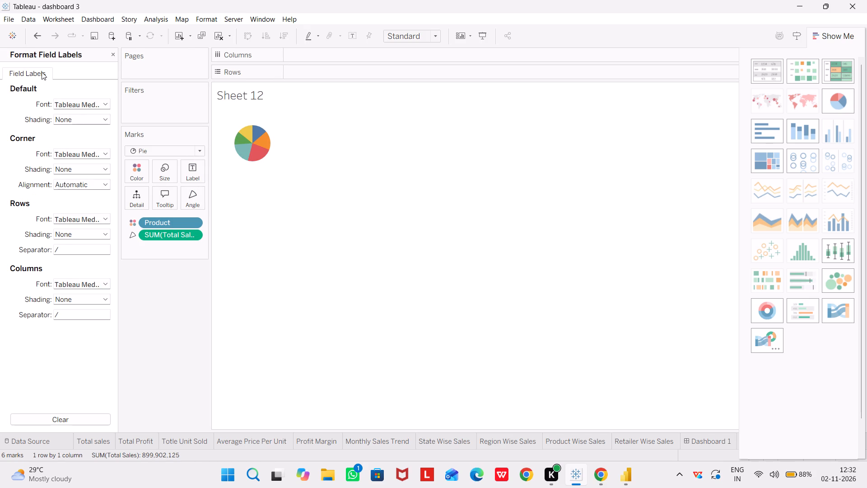
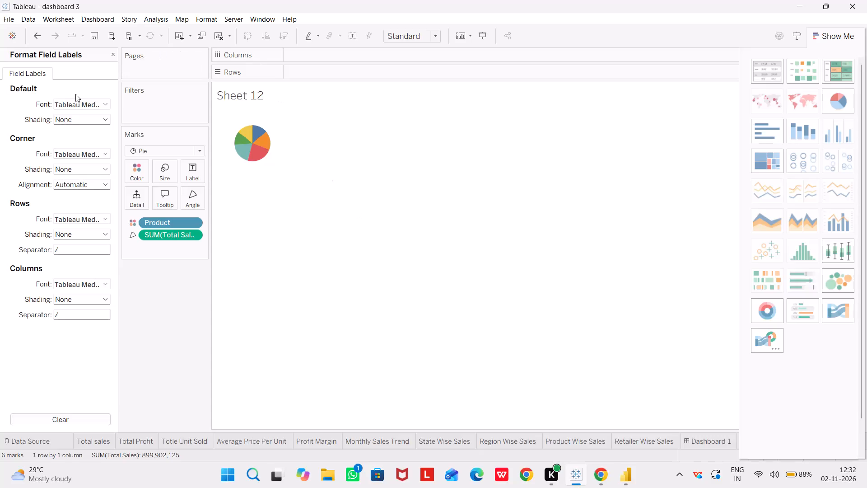
# Set the default number format of the Total Sales field to Percentage with 2 decimal places.
pyautogui.click(114, 53)
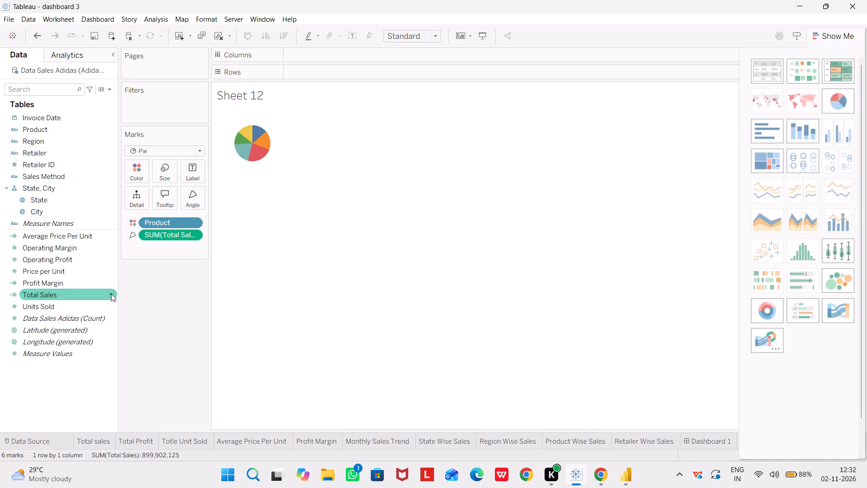
pyautogui.click(111, 294)
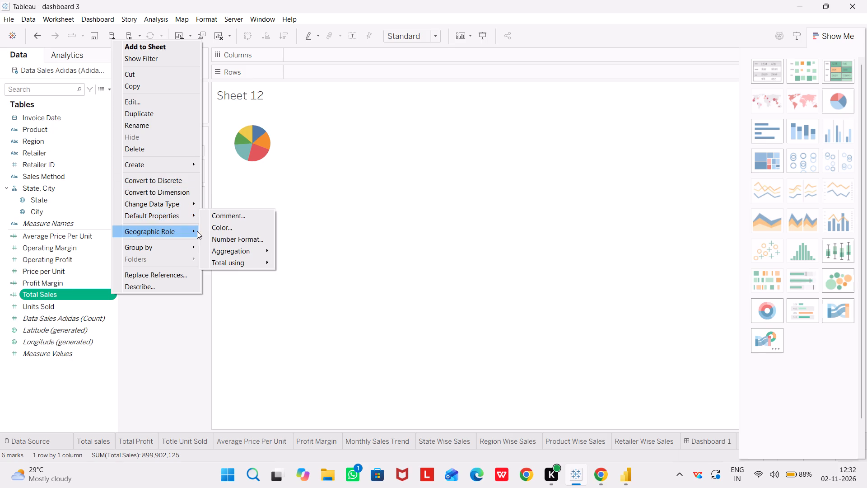
pyautogui.click(213, 237)
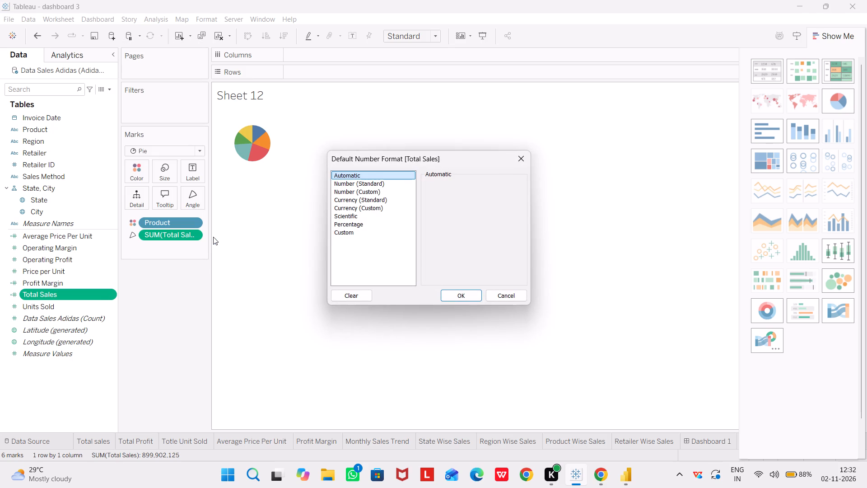
pyautogui.click(351, 224)
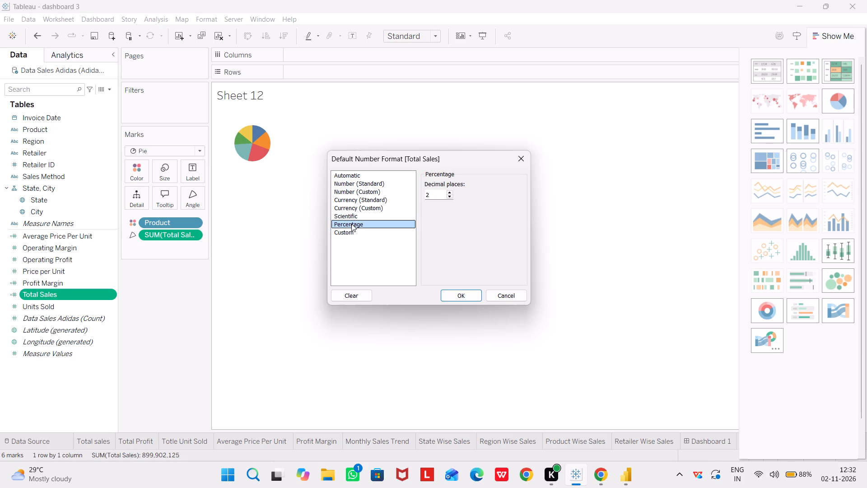
pyautogui.click(459, 296)
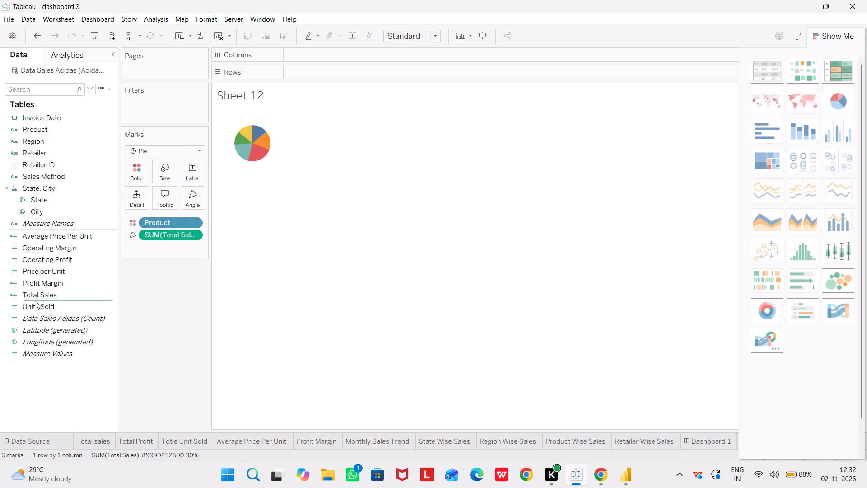
# Label the pie slices with Total Sales and Product.
pyautogui.moveTo(46, 291); pyautogui.dragTo(67, 273)
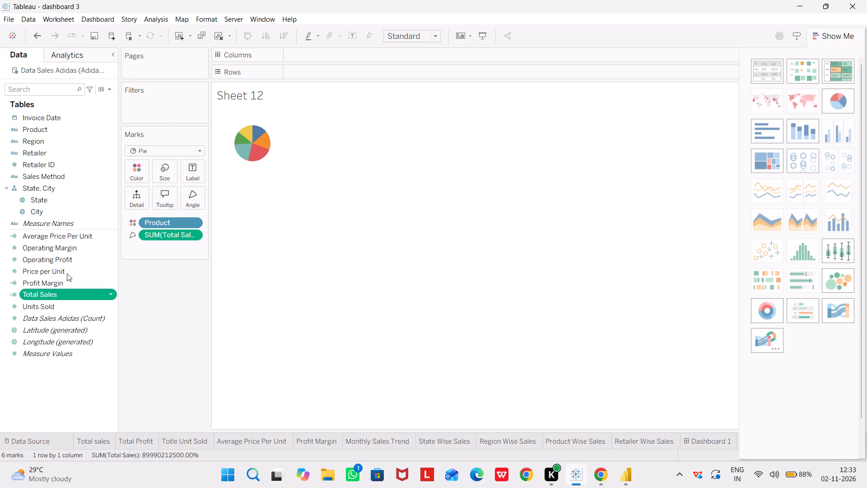
pyautogui.moveTo(67, 273); pyautogui.dragTo(187, 168)
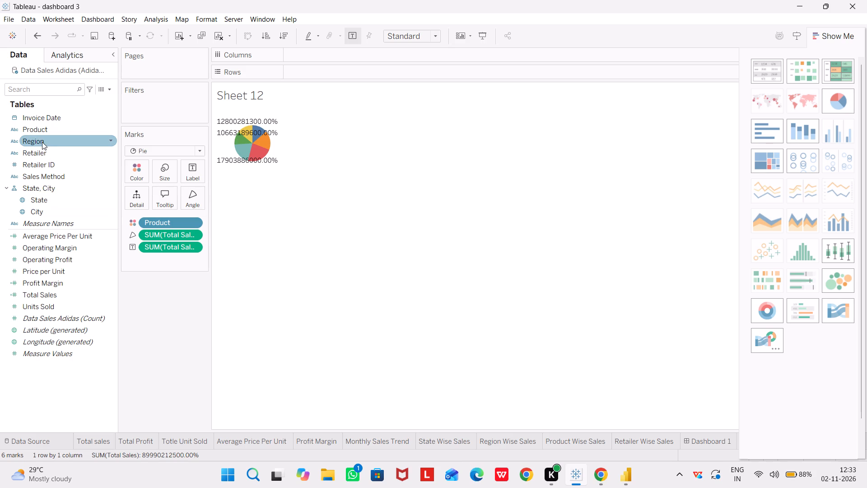
pyautogui.moveTo(42, 128); pyautogui.dragTo(126, 163)
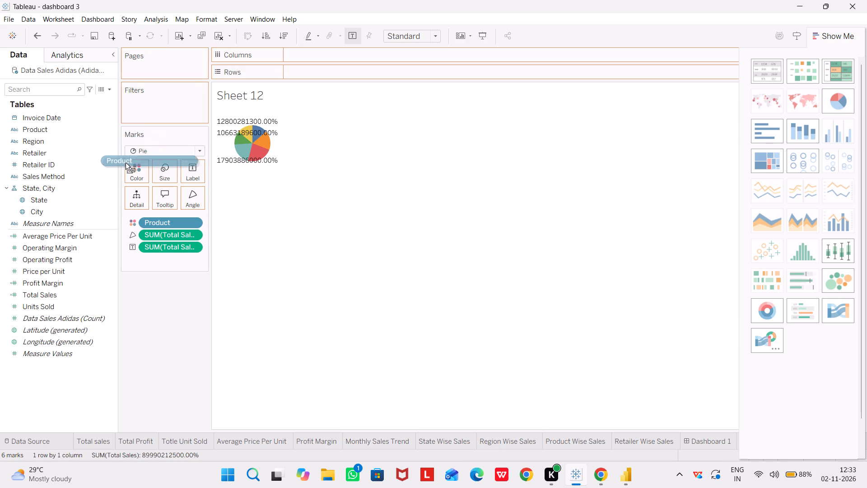
pyautogui.moveTo(126, 163); pyautogui.dragTo(192, 178)
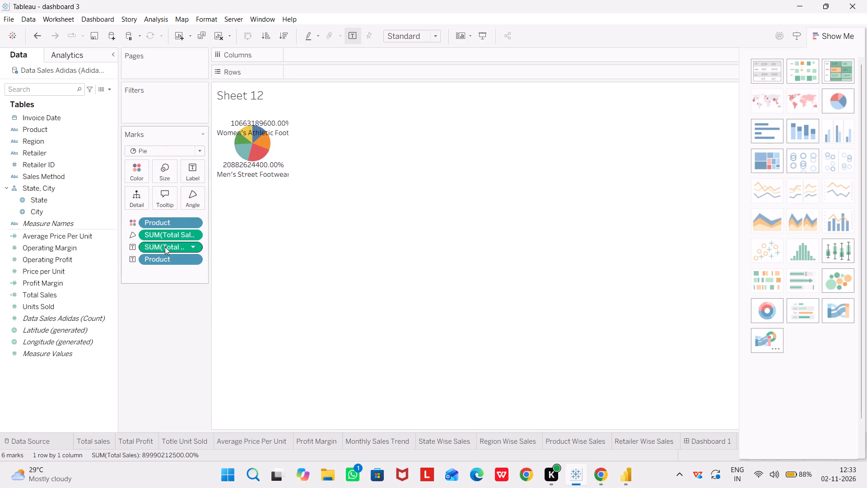
# Change the aggregation of the Total Sales label on the pie chart to Average.
pyautogui.click(191, 233)
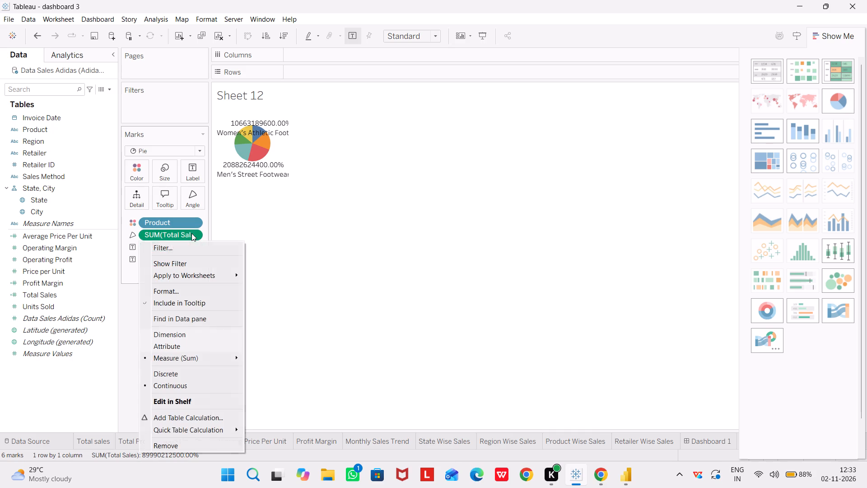
pyautogui.click(197, 361)
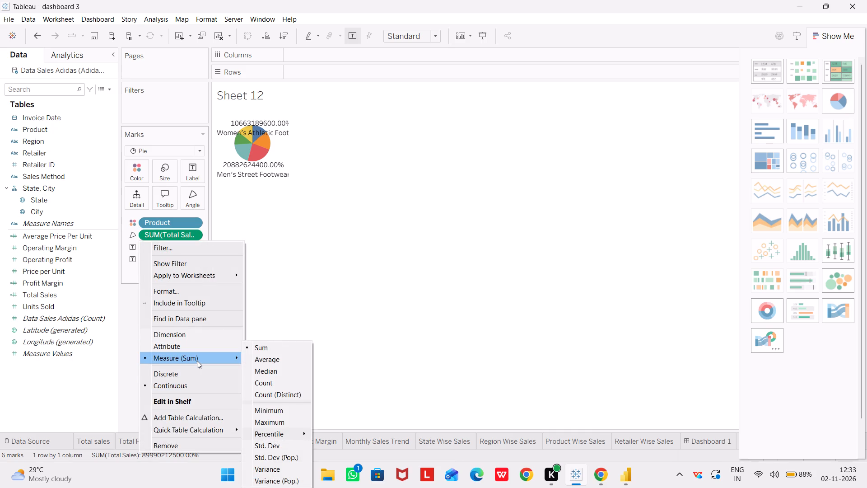
pyautogui.click(173, 227)
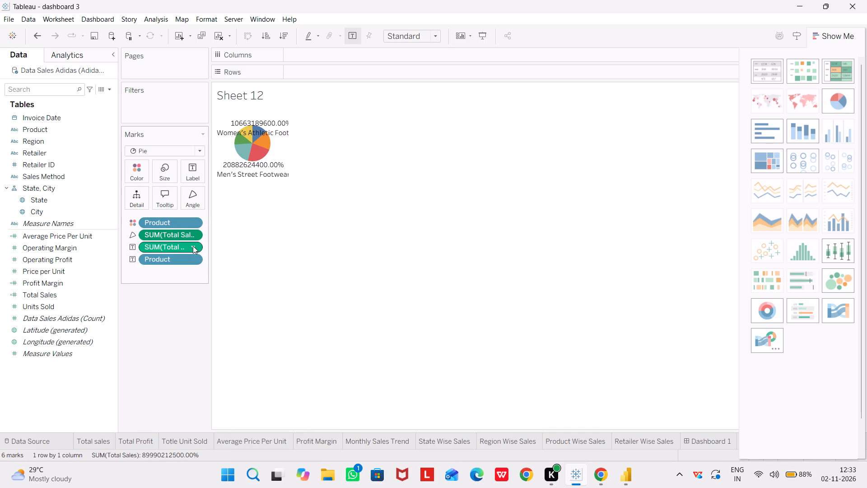
pyautogui.click(193, 246)
pyautogui.click(179, 371)
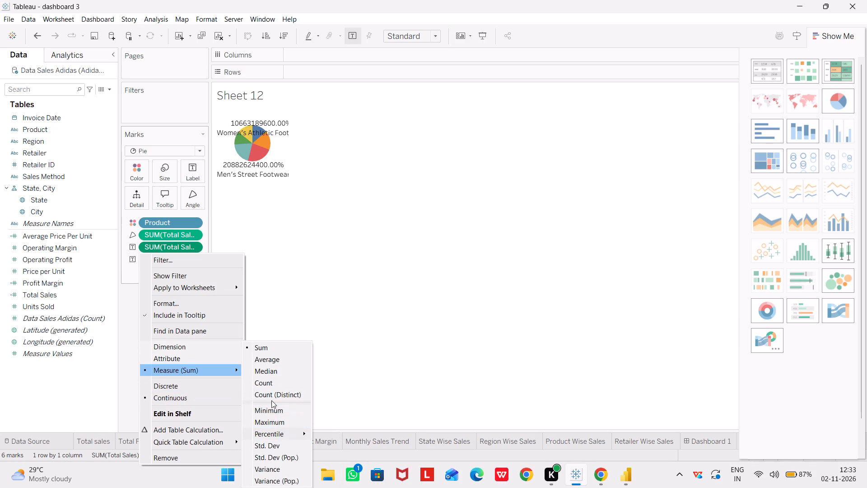
pyautogui.click(271, 359)
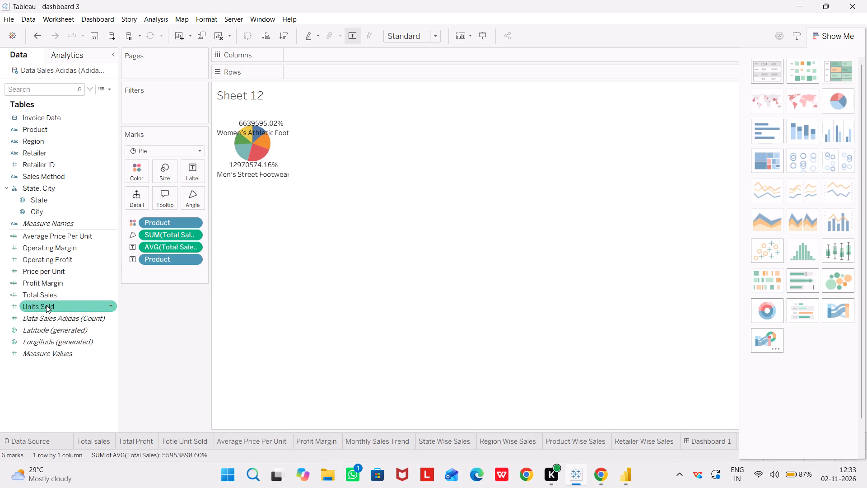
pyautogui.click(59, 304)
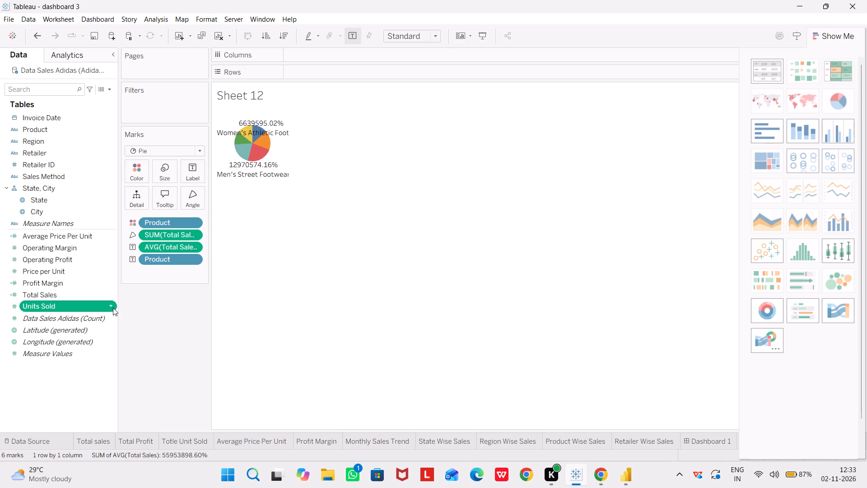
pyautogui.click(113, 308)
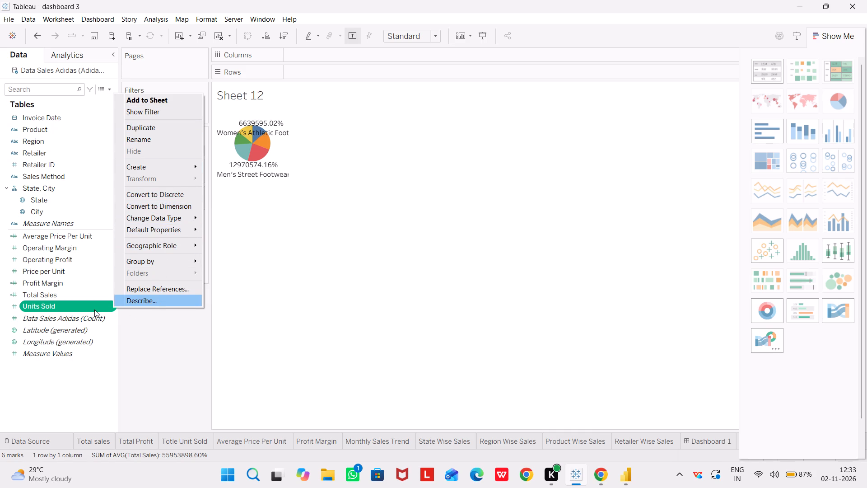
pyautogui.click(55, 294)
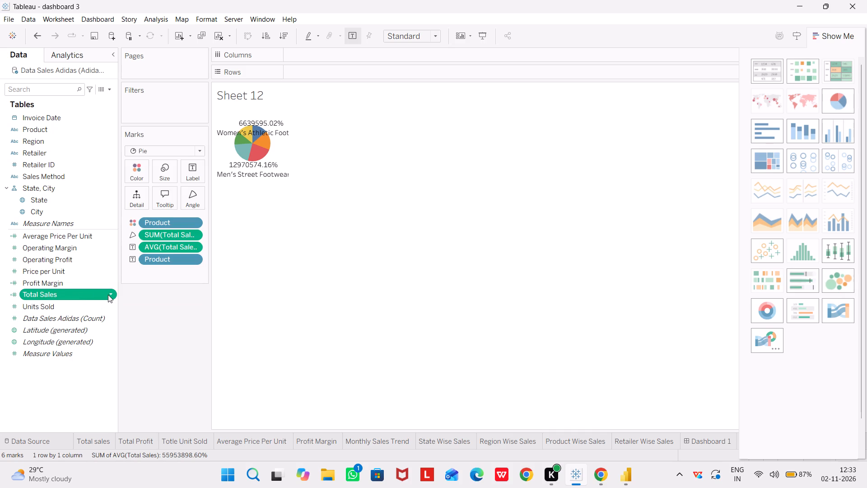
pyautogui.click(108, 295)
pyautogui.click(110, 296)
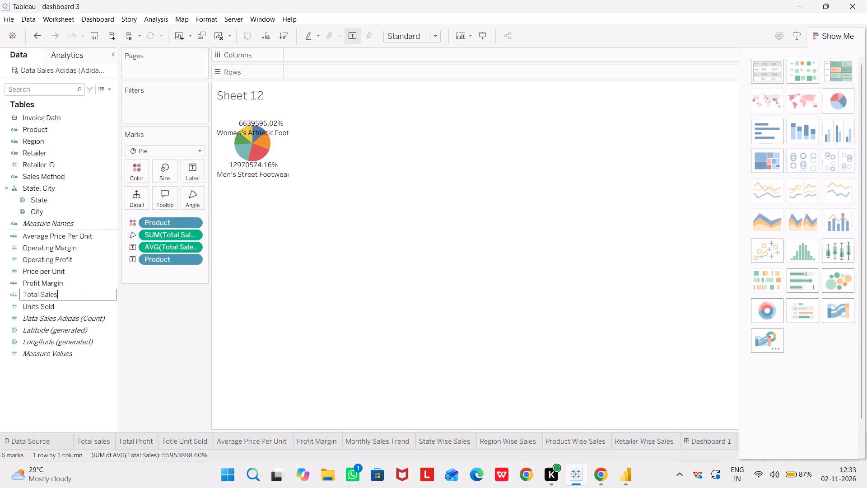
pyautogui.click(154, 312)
# Set the default number format of the Total Sales field to the custom format 0.0%.
pyautogui.click(110, 294)
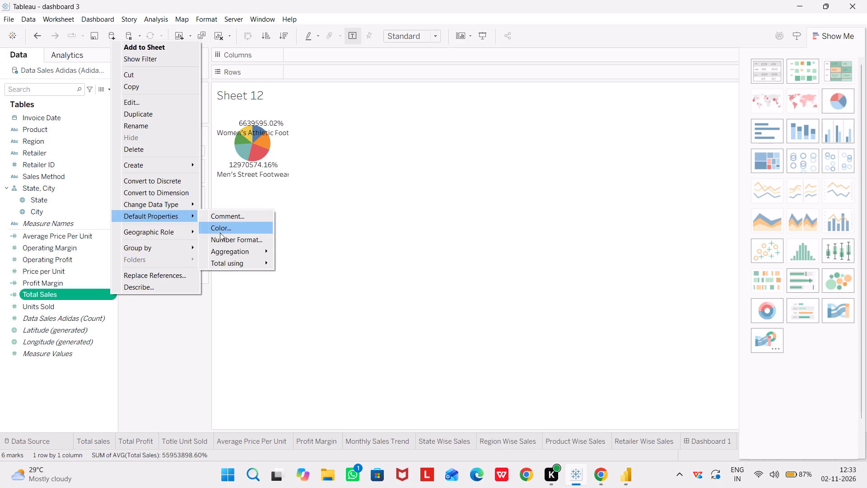
pyautogui.click(221, 239)
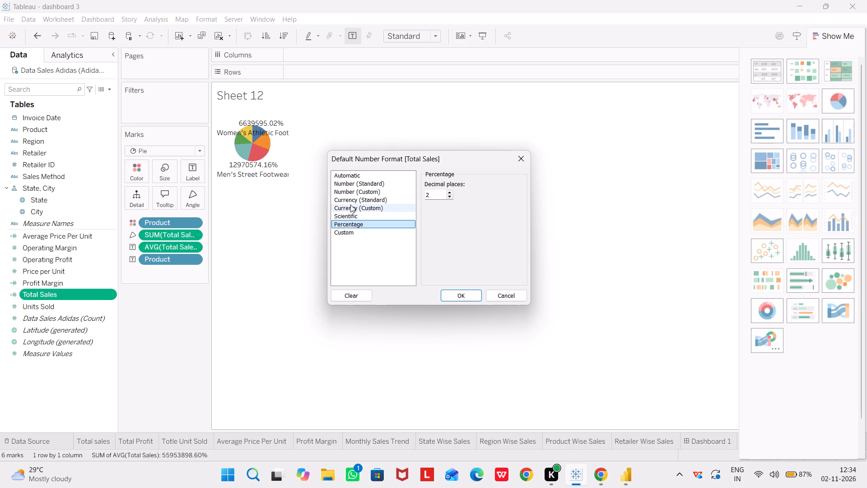
pyautogui.click(351, 228)
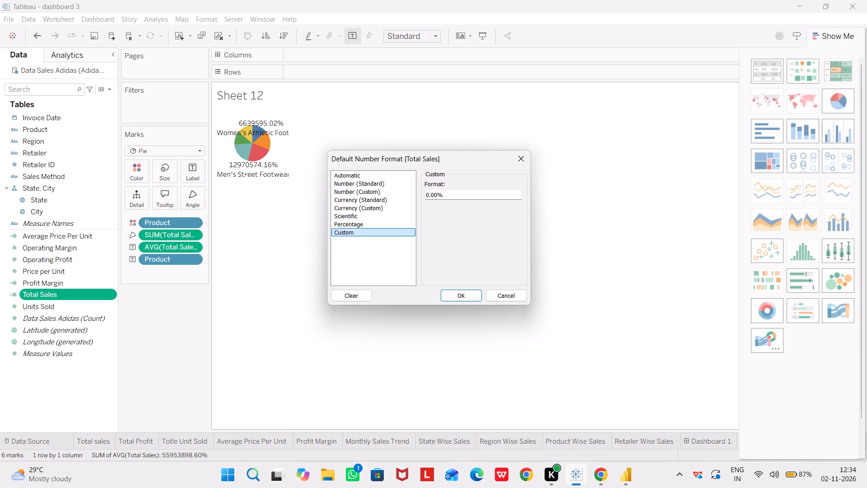
pyautogui.click(438, 192)
pyautogui.press('BackSpace')
pyautogui.press('BackSpace')
pyautogui.press('0')
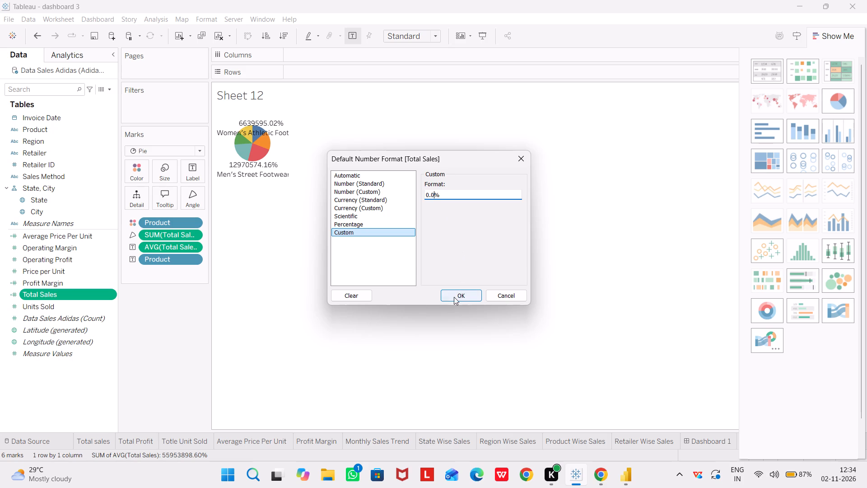
pyautogui.click(452, 296)
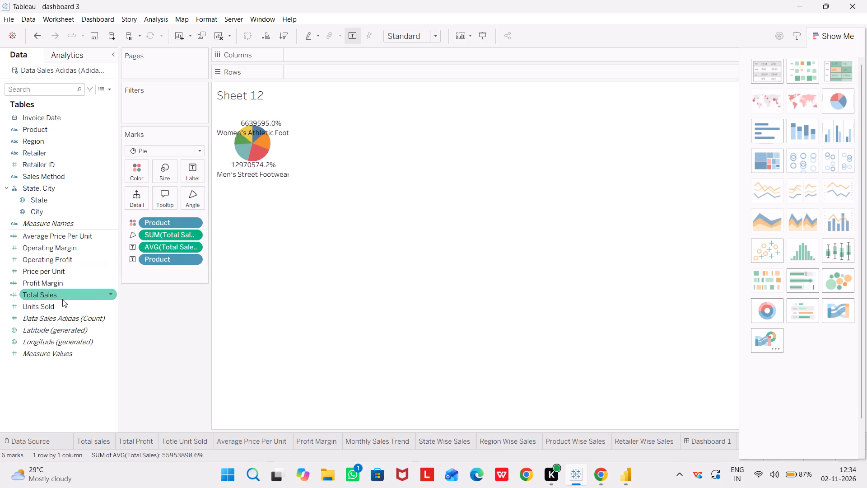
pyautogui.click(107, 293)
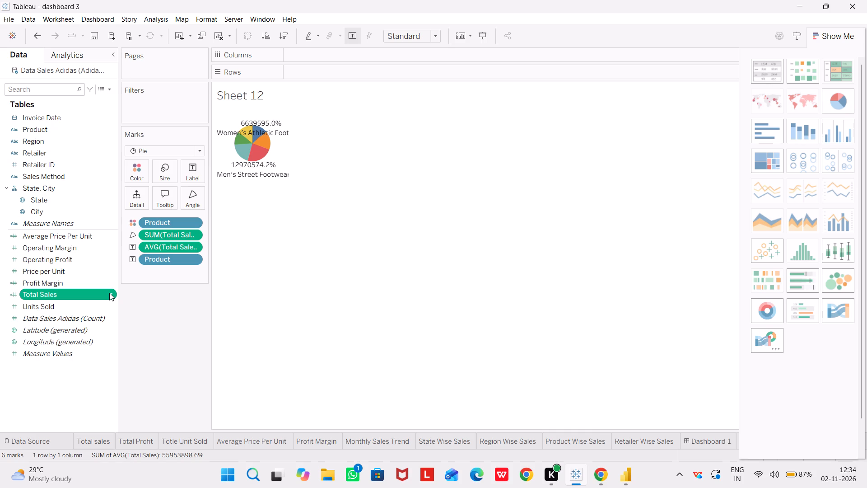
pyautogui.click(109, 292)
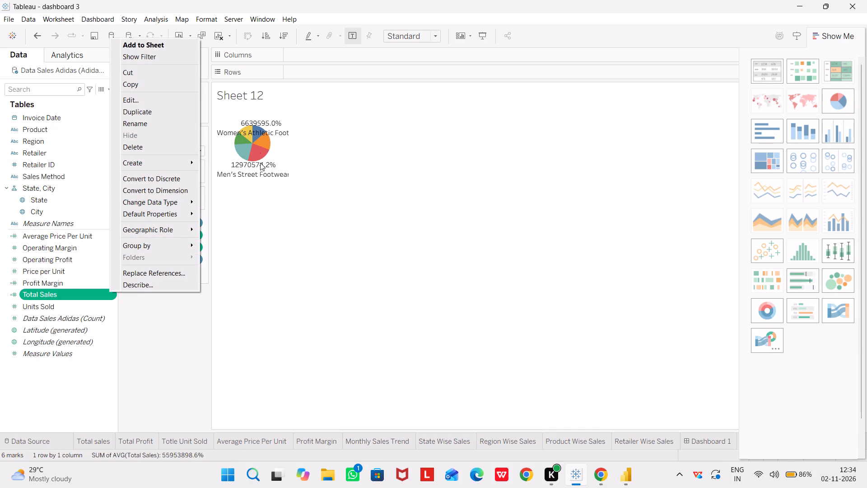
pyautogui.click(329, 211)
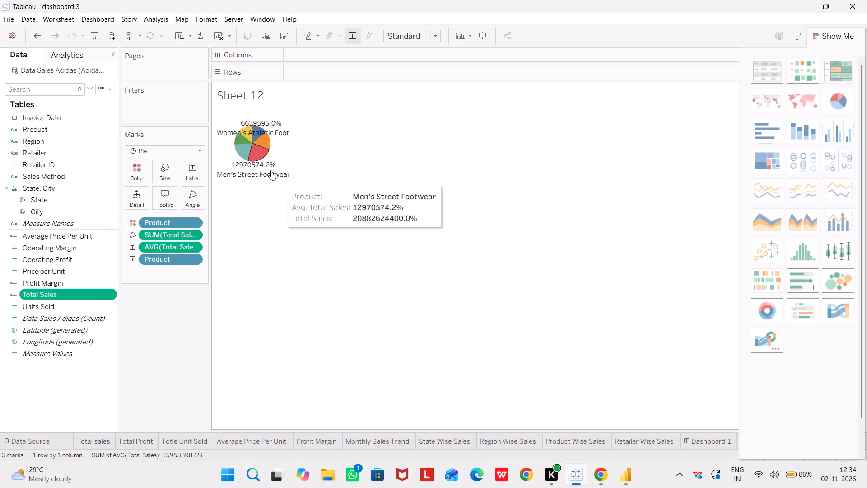
# Examine the product, average and Total Sales tooltip values of the individual pie slices on Sheet 12.
pyautogui.click(260, 153)
pyautogui.click(267, 138)
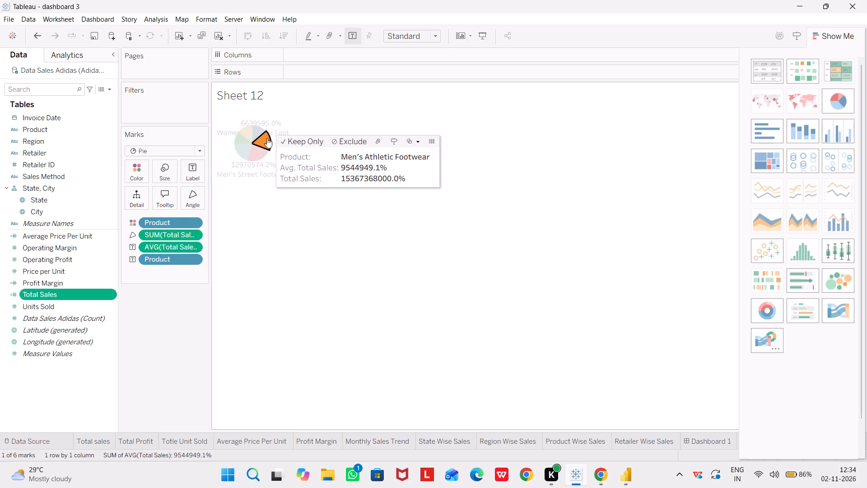
pyautogui.click(252, 127)
pyautogui.click(236, 129)
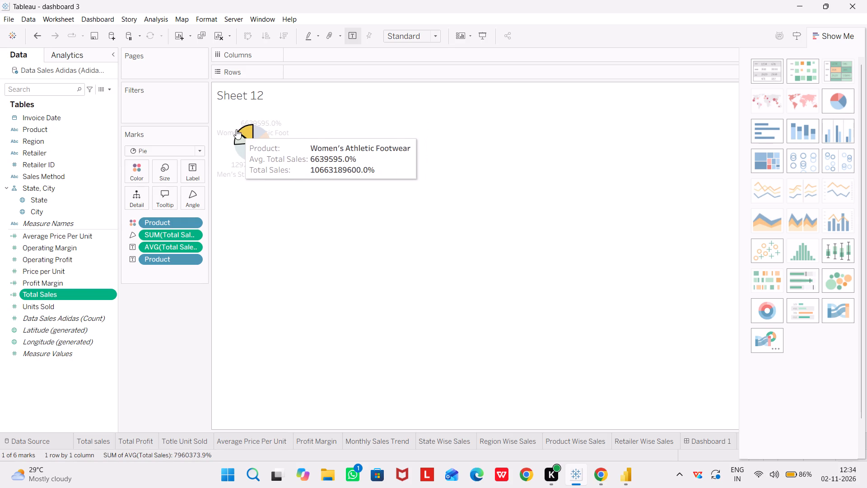
pyautogui.click(242, 145)
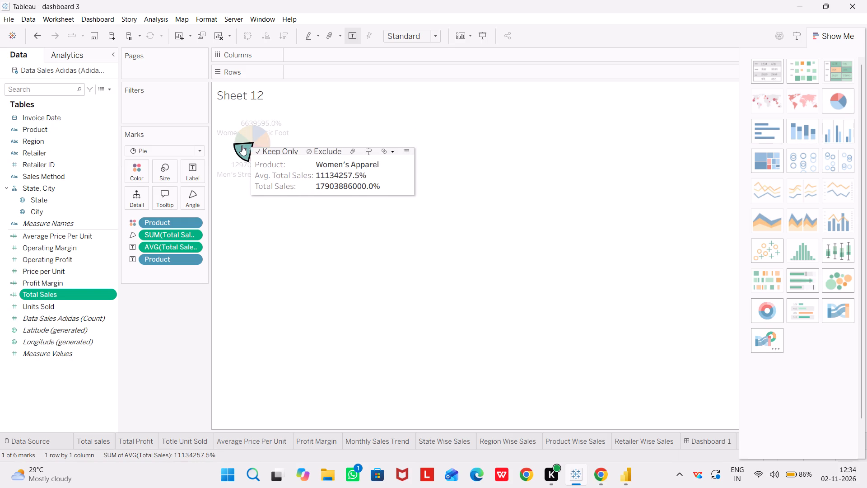
pyautogui.moveTo(275, 216); pyautogui.dragTo(255, 144)
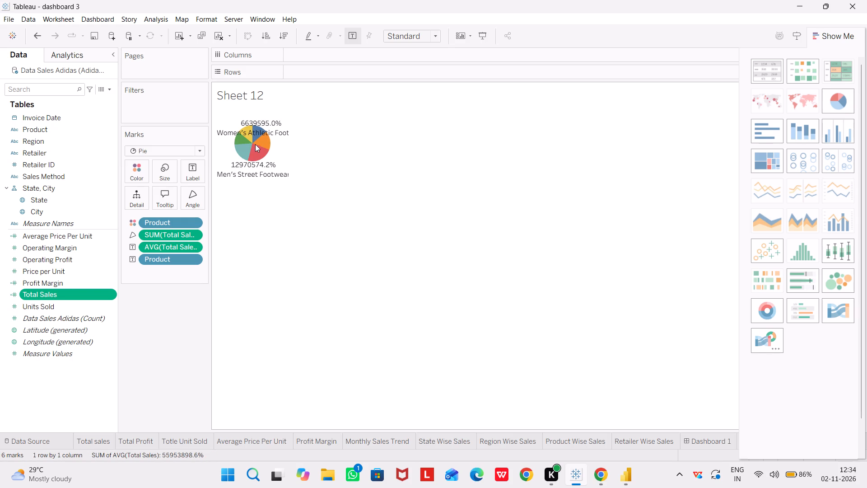
pyautogui.moveTo(255, 144); pyautogui.dragTo(257, 128)
pyautogui.click(257, 128)
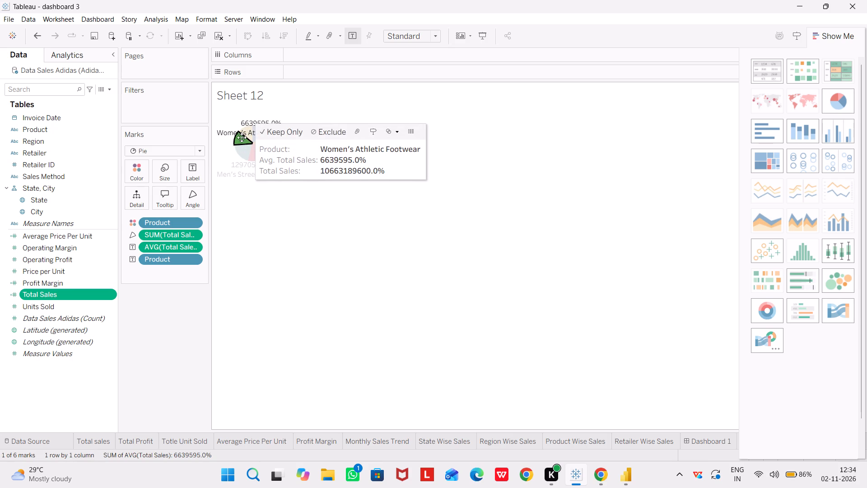
pyautogui.click(246, 130)
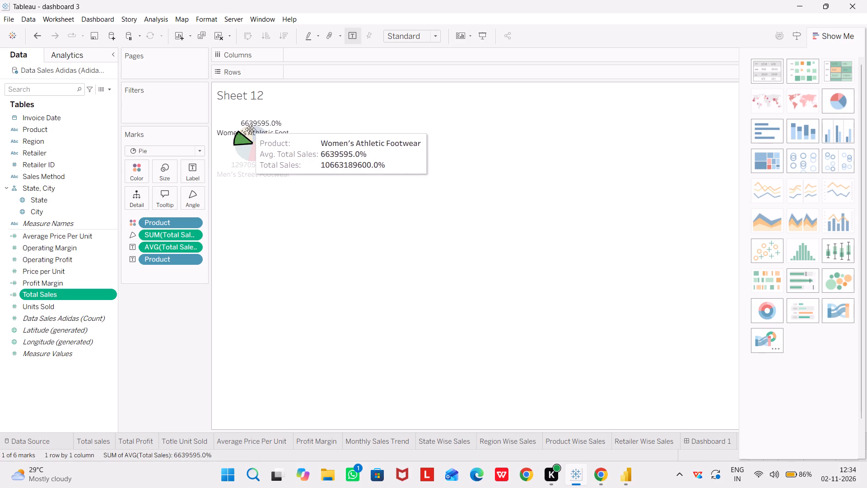
pyautogui.click(255, 130)
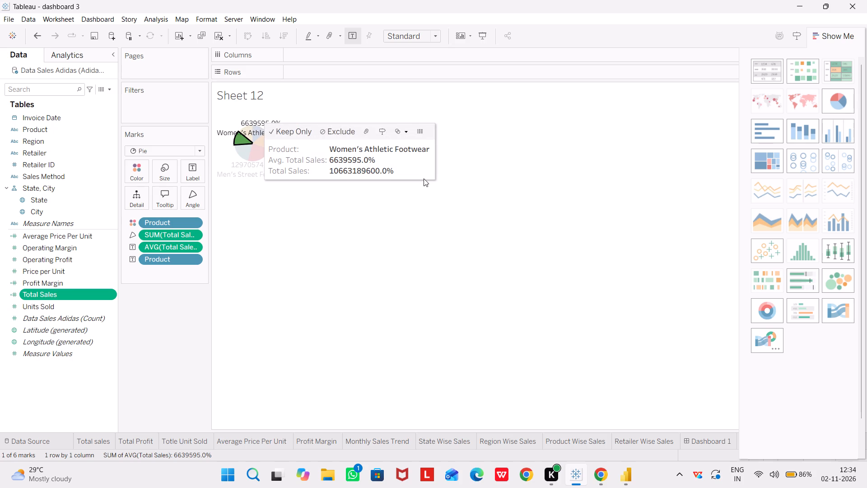
# Examine the existing sales worksheets, from Product Wise Sales and State Wise Sales to Total Profit, along with Dashboard 1.
pyautogui.click(424, 178)
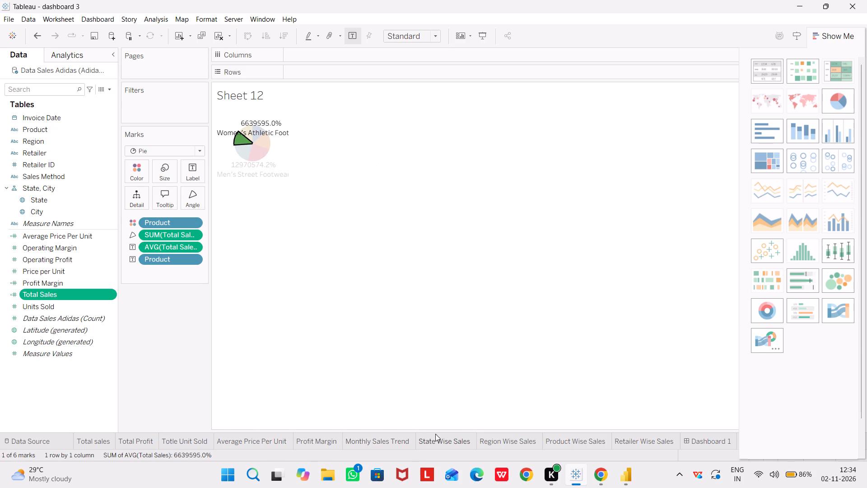
pyautogui.click(553, 438)
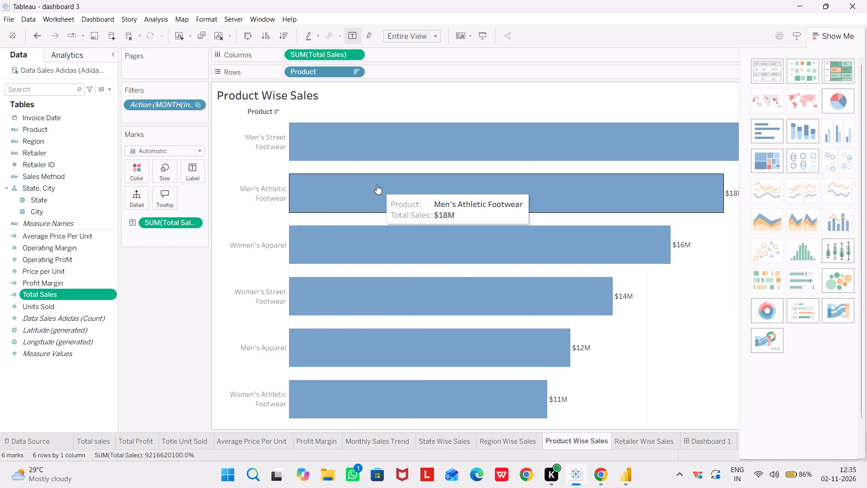
pyautogui.click(643, 440)
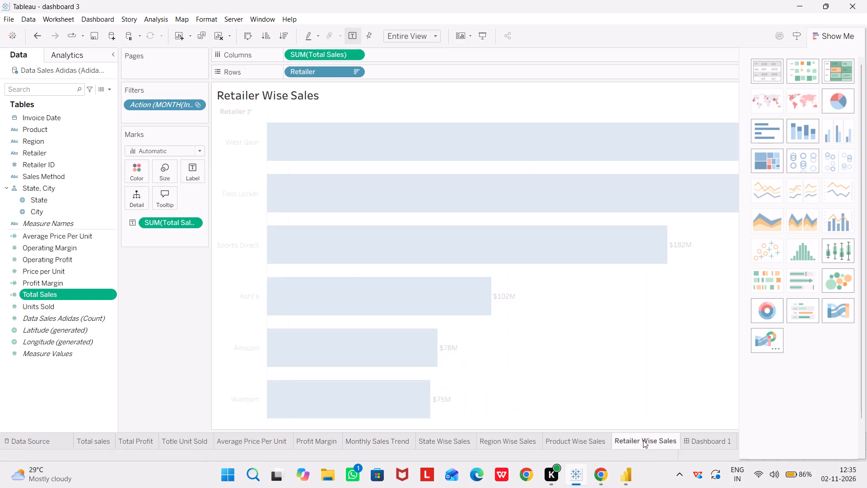
pyautogui.click(686, 440)
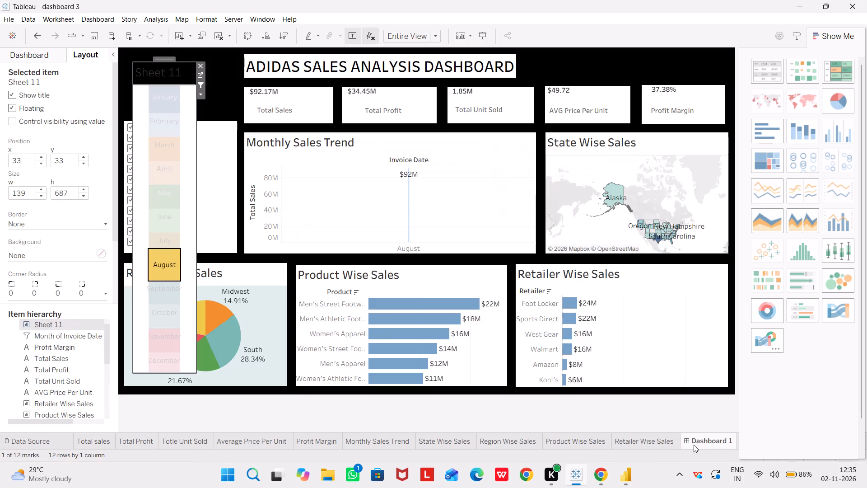
pyautogui.hscroll(-1, 701, 444)
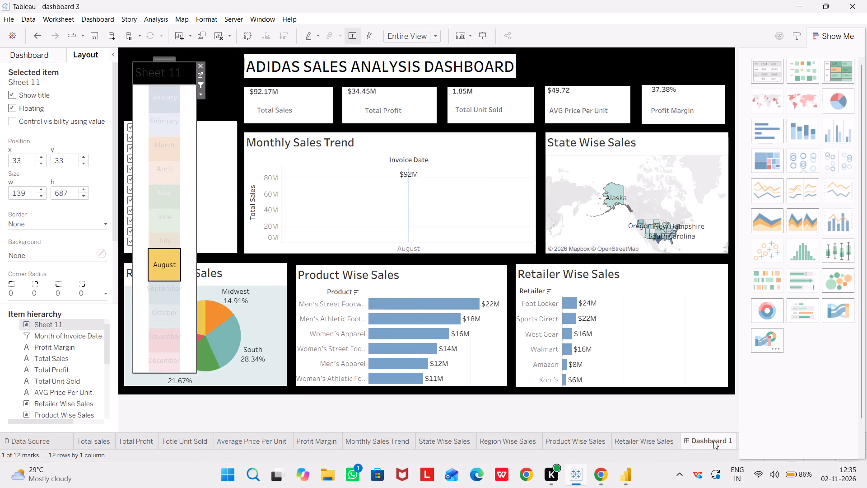
pyautogui.hscroll(-2, 713, 441)
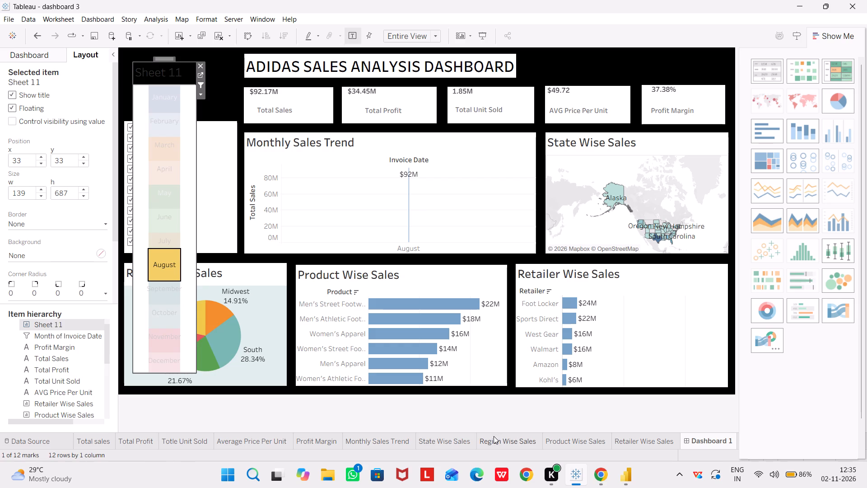
pyautogui.click(494, 436)
pyautogui.click(435, 439)
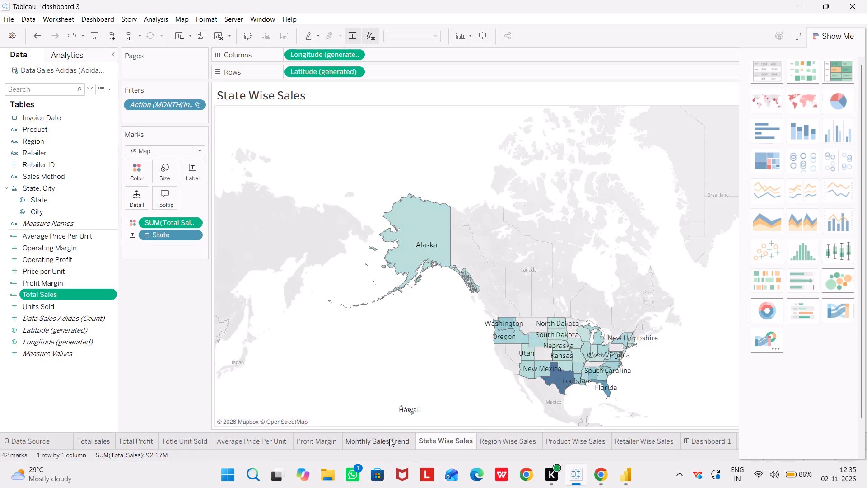
pyautogui.click(389, 439)
pyautogui.click(315, 440)
pyautogui.moveTo(242, 439); pyautogui.dragTo(160, 440)
pyautogui.click(160, 440)
pyautogui.moveTo(139, 436); pyautogui.dragTo(82, 441)
pyautogui.click(82, 441)
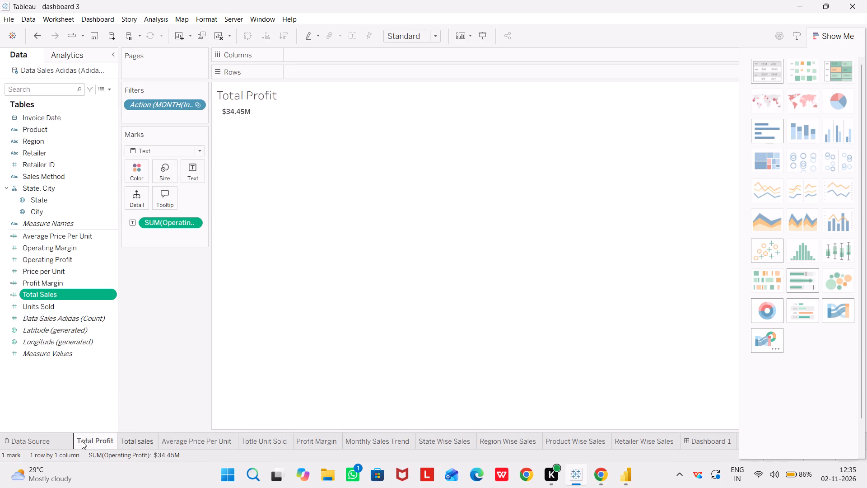
pyautogui.click(732, 439)
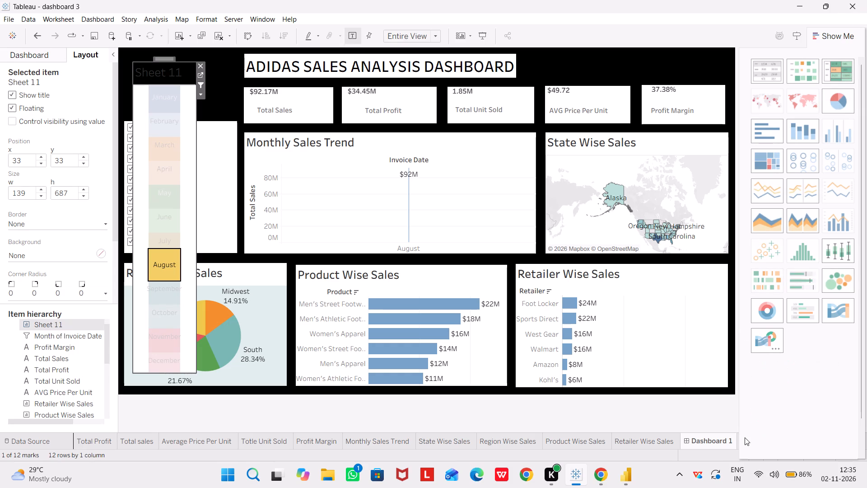
pyautogui.click(623, 447)
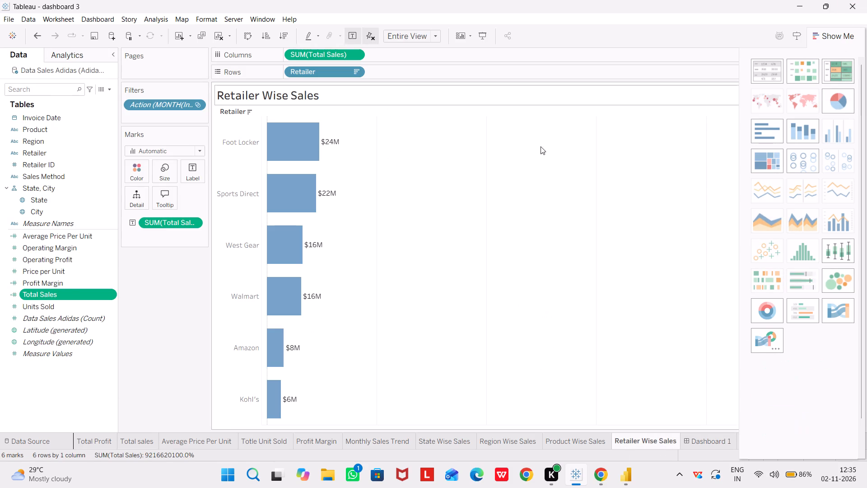
pyautogui.hscroll(-1, 431, 147)
# Undo the sheet tab reordering, the Total Sales default number format change and the pie label's Average aggregation.
pyautogui.hotkey('ctrl', 'z')
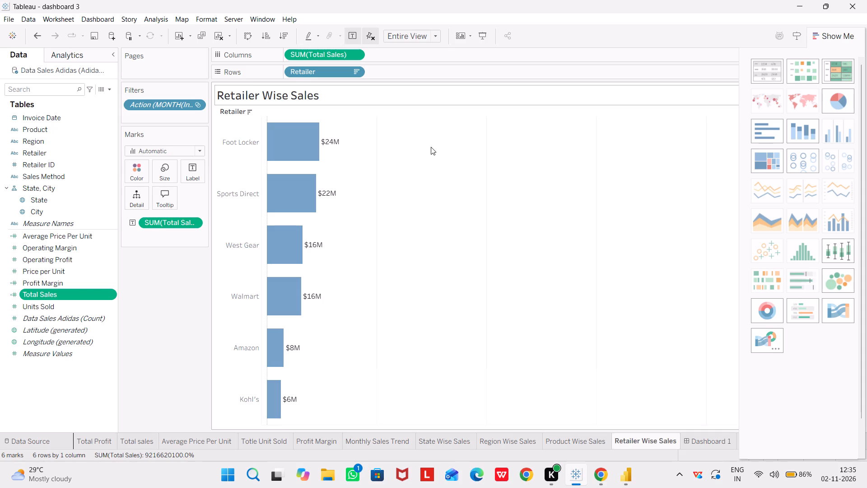
pyautogui.keyDown('ctrl'); pyautogui.click(431, 147); pyautogui.keyUp('ctrl')
pyautogui.hotkey('ctrl', 'z')
pyautogui.hotkey('ctrl', 'z')
pyautogui.hotkey('ctrl', 'z')
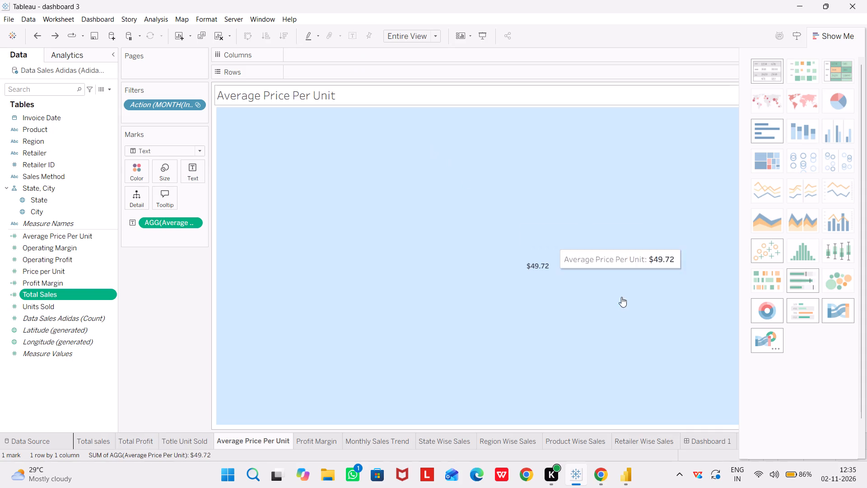
pyautogui.hotkey('ctrl', 'z')
pyautogui.hotkey('ctrl', 'z')
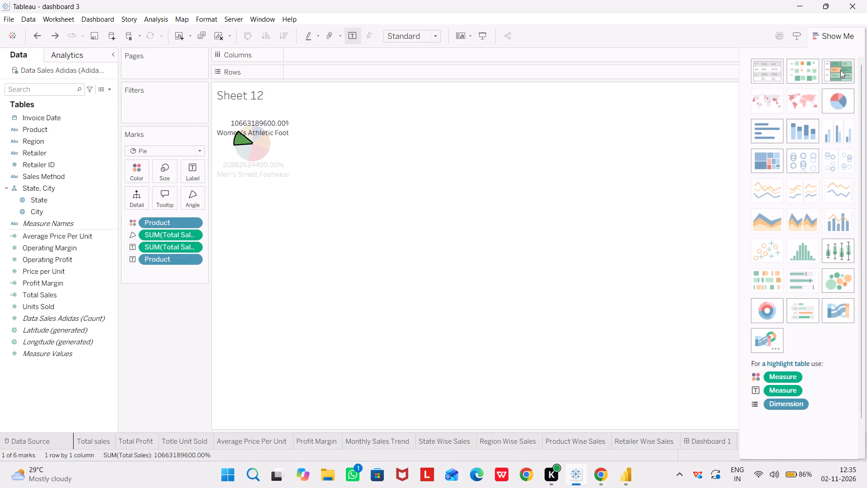
# Rebuild Sheet 12 as the suggested pie chart, with Product as colour and Total Sales as angle and size.
pyautogui.click(839, 95)
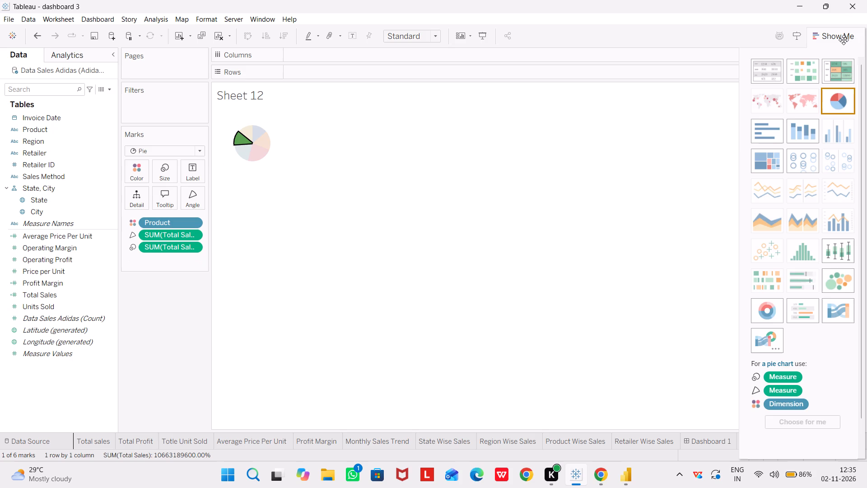
pyautogui.click(844, 40)
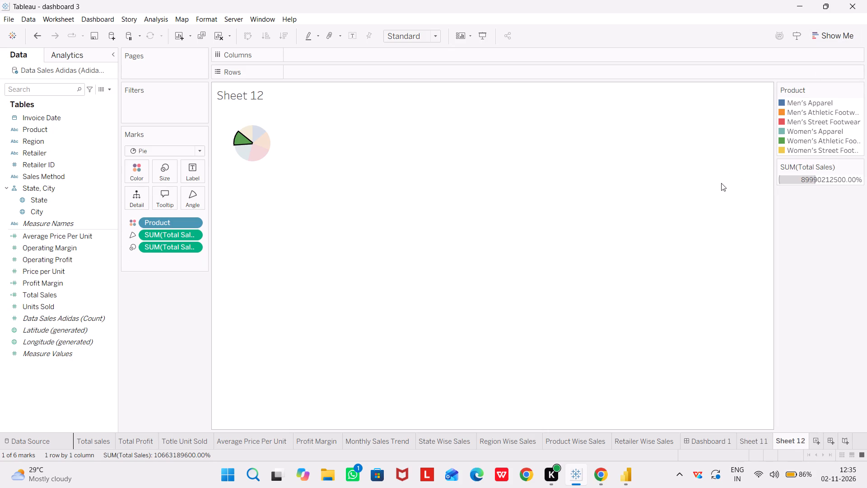
pyautogui.click(721, 183)
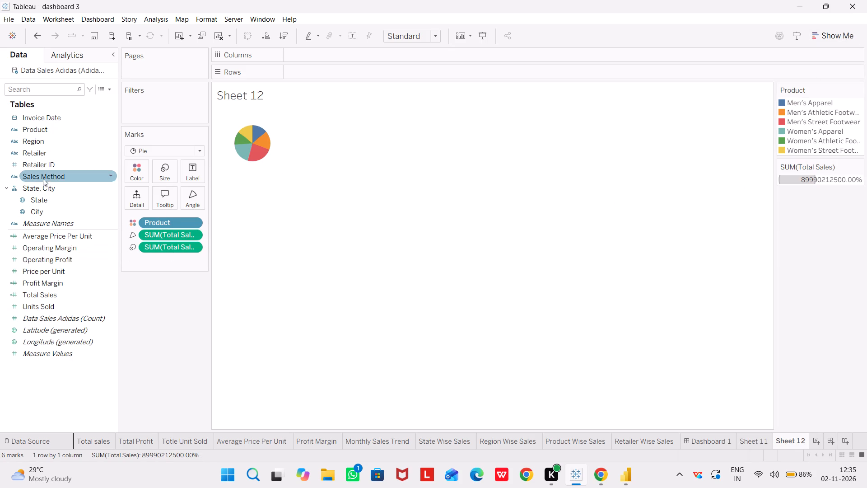
# Label the pie slices on Sheet 12 with Product.
pyautogui.moveTo(44, 128); pyautogui.dragTo(185, 187)
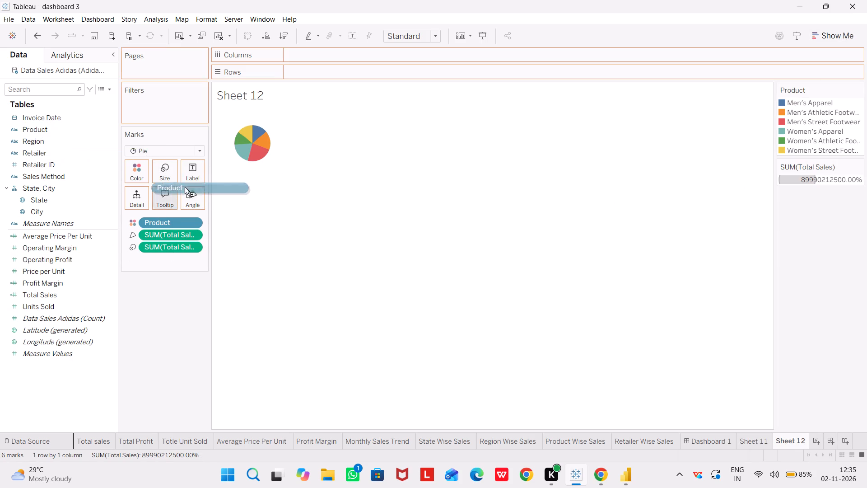
pyautogui.moveTo(185, 187); pyautogui.dragTo(193, 176)
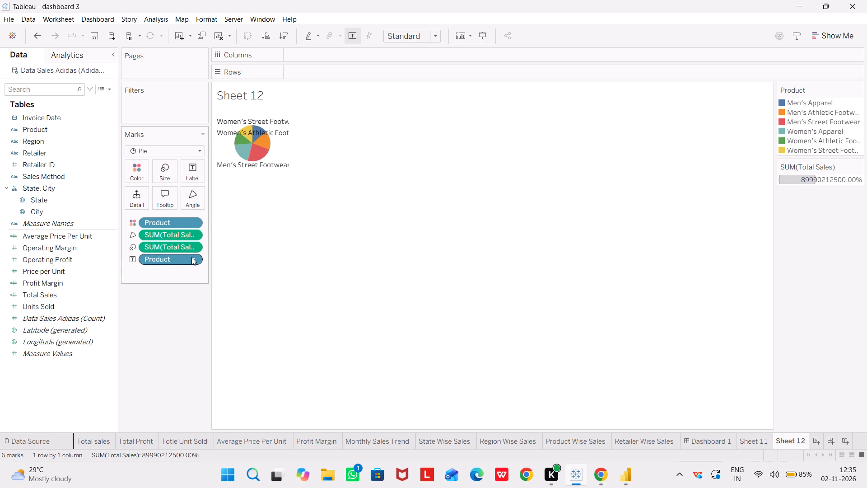
pyautogui.click(192, 257)
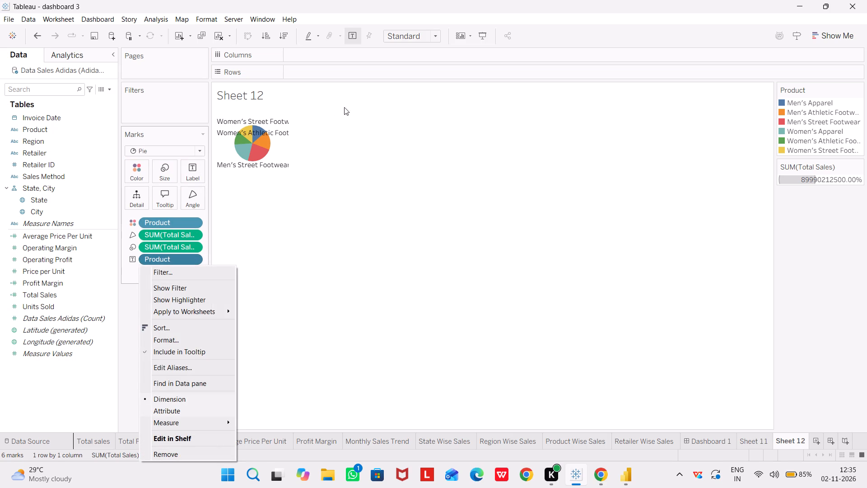
# Fit the Sheet 12 pie chart to Entire View.
pyautogui.click(437, 37)
pyautogui.click(414, 81)
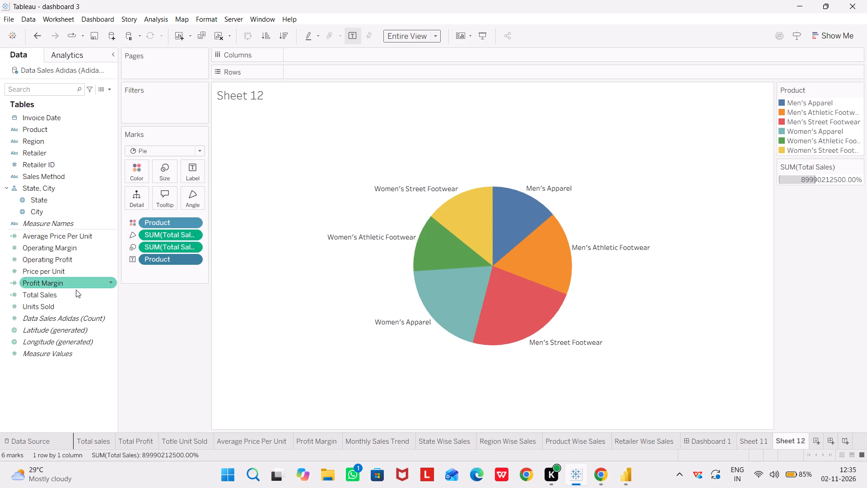
# Add Total Sales as a second label on the pie slices.
pyautogui.moveTo(59, 296); pyautogui.dragTo(201, 202)
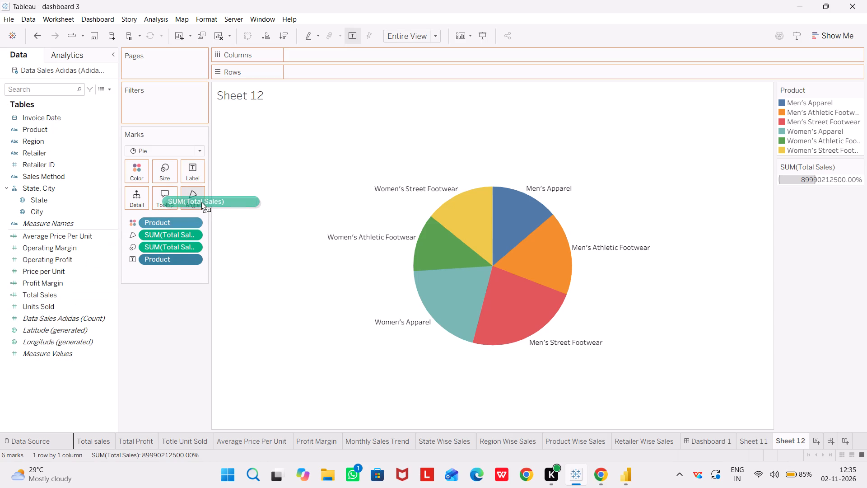
pyautogui.moveTo(201, 202); pyautogui.dragTo(191, 178)
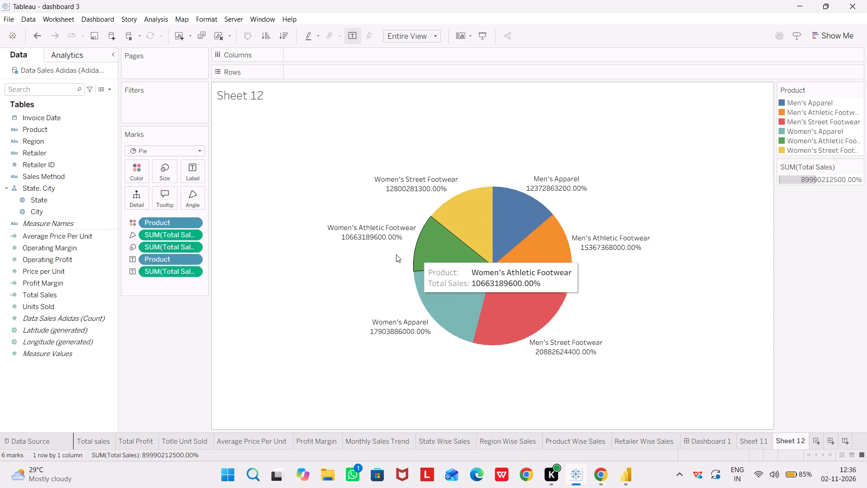
# Apply the Percent of Total quick table calculation to the Total Sales label of the pie chart.
pyautogui.click(195, 237)
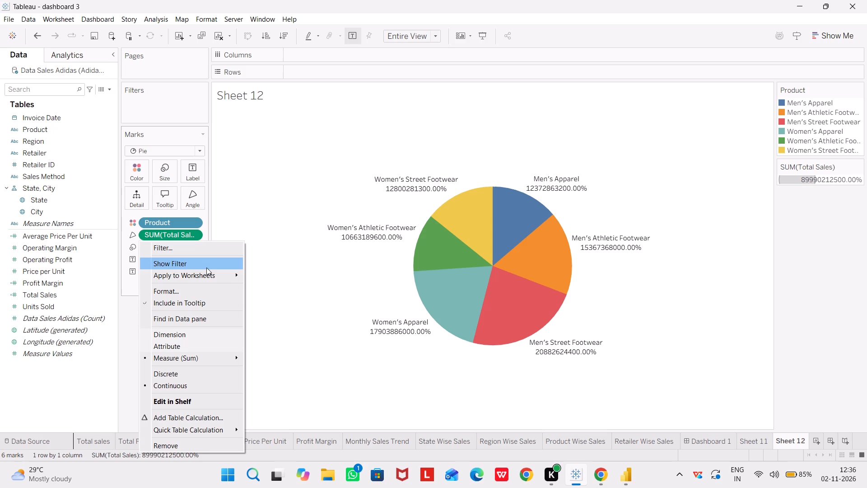
pyautogui.click(240, 228)
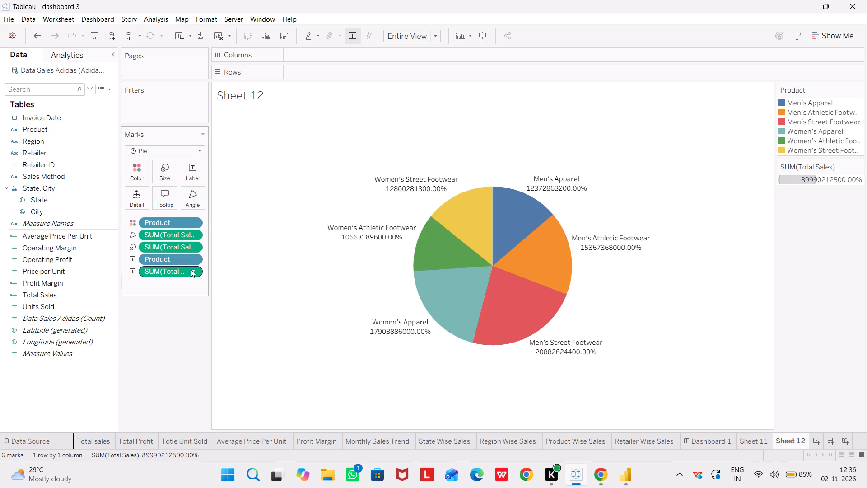
pyautogui.click(191, 269)
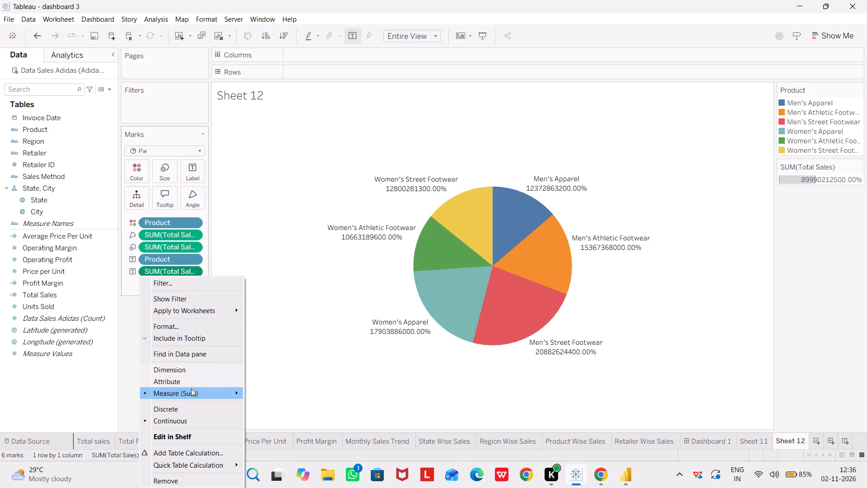
pyautogui.click(196, 465)
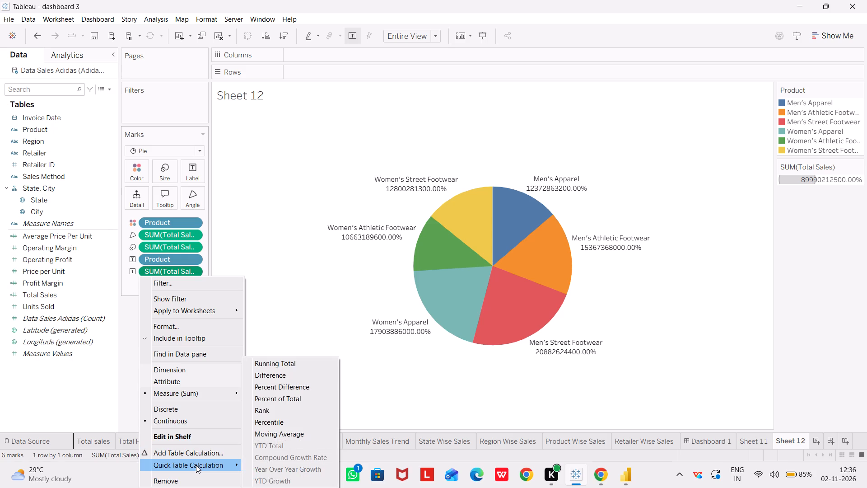
pyautogui.click(259, 398)
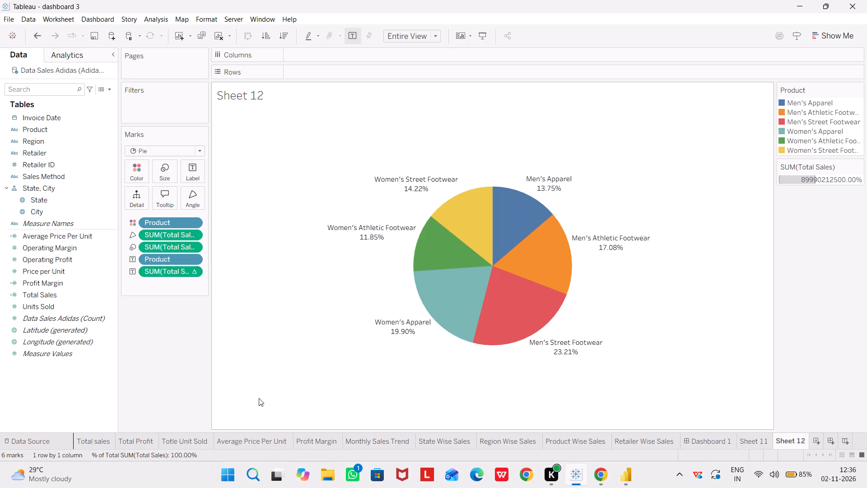
pyautogui.click(331, 328)
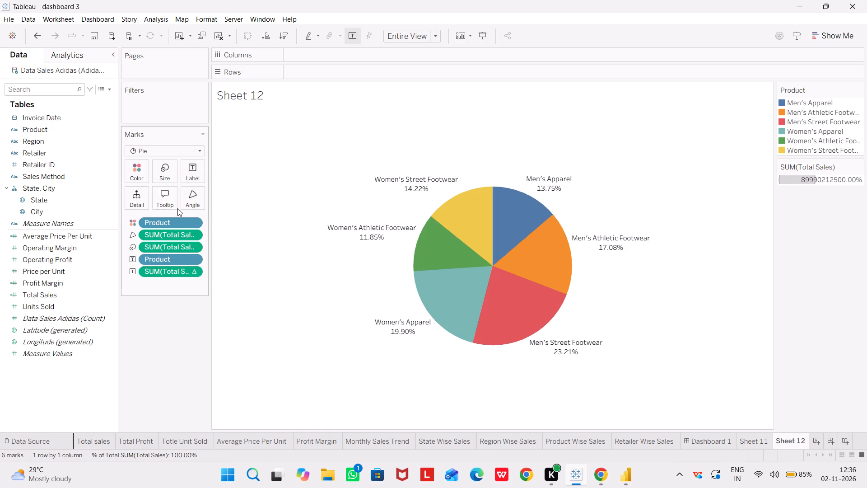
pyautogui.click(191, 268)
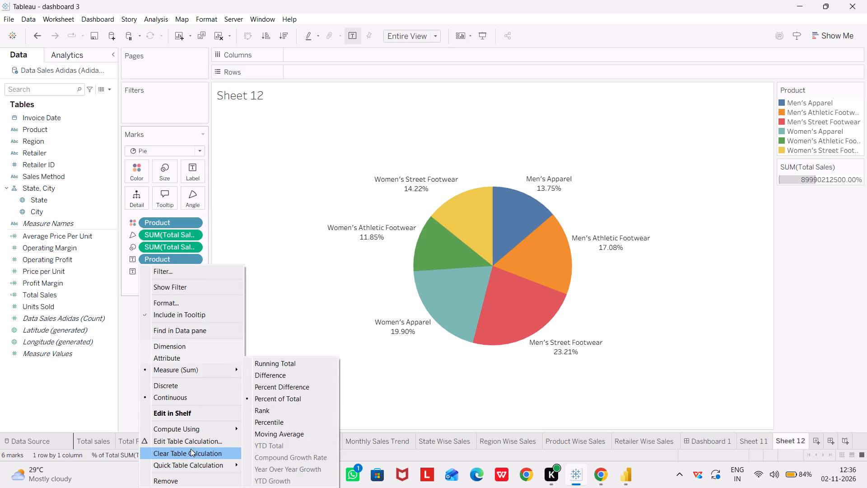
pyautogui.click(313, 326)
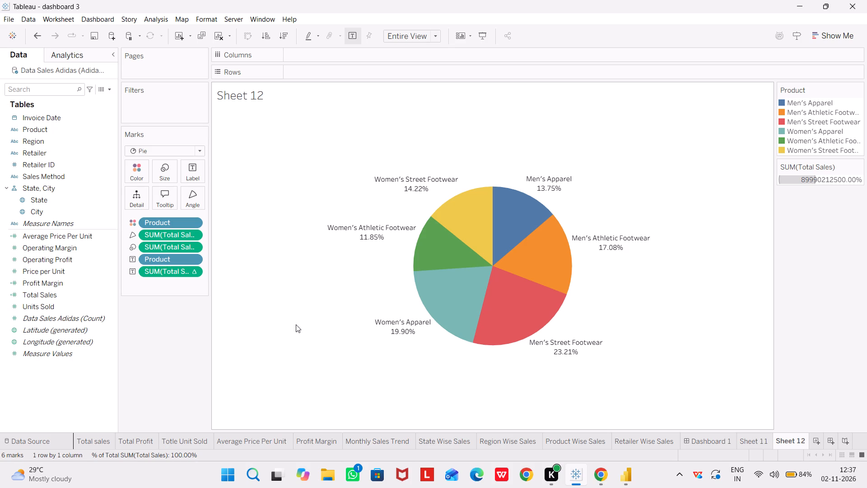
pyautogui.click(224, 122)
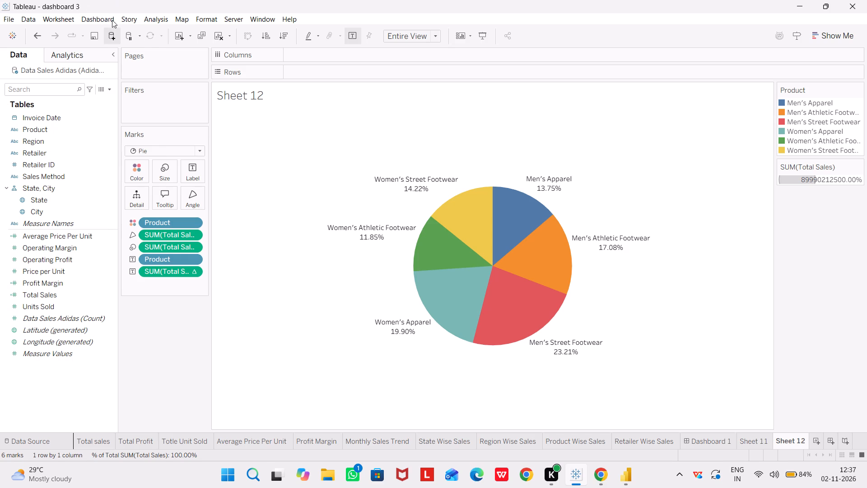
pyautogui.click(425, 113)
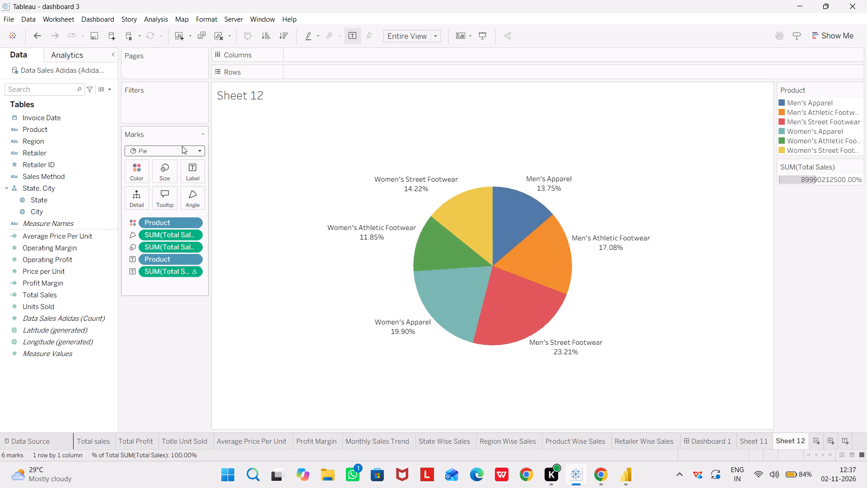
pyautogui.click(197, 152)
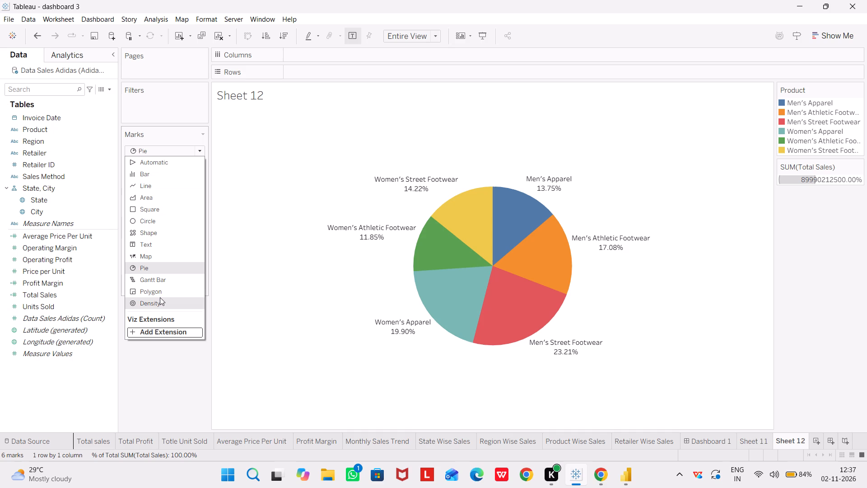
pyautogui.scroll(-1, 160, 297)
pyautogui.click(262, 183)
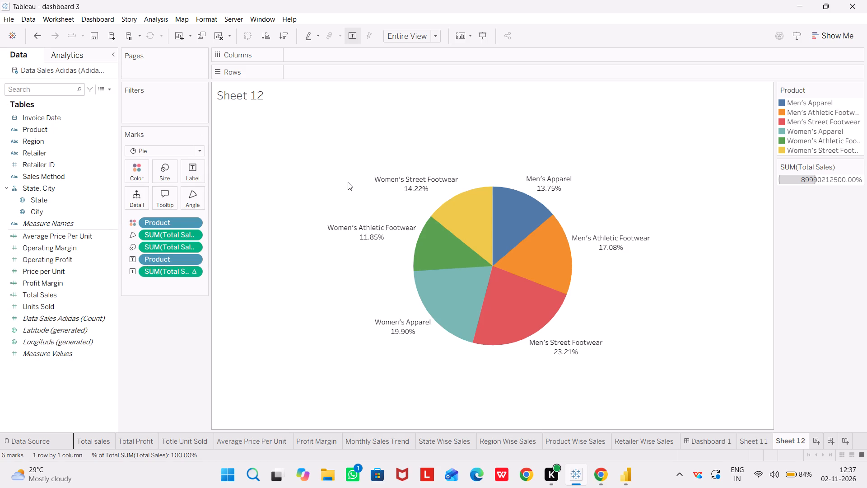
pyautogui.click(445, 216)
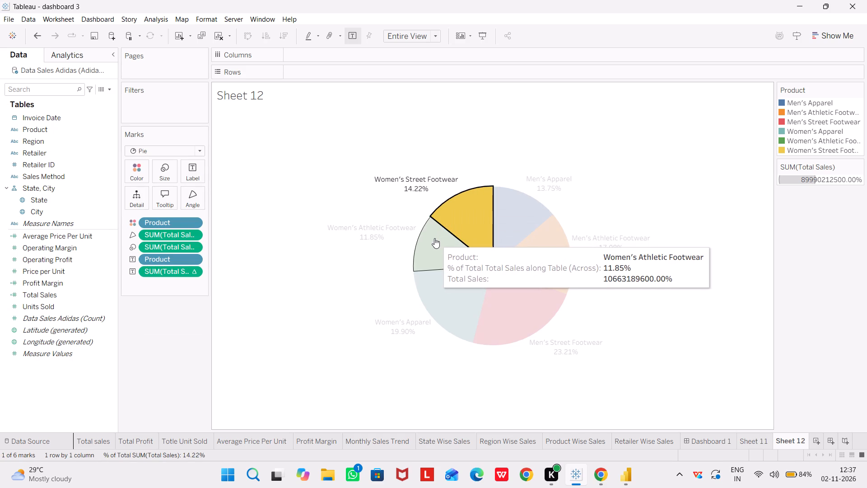
# Set the default number format of the Total Sales field to Automatic.
pyautogui.click(346, 308)
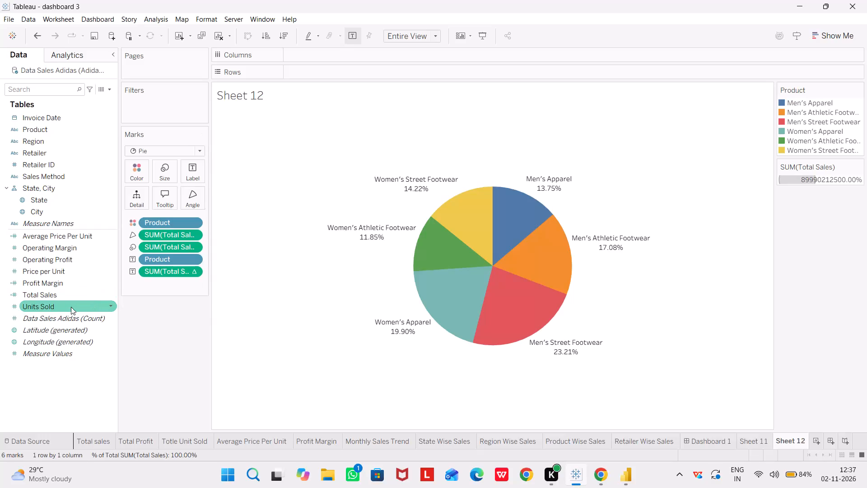
pyautogui.click(108, 295)
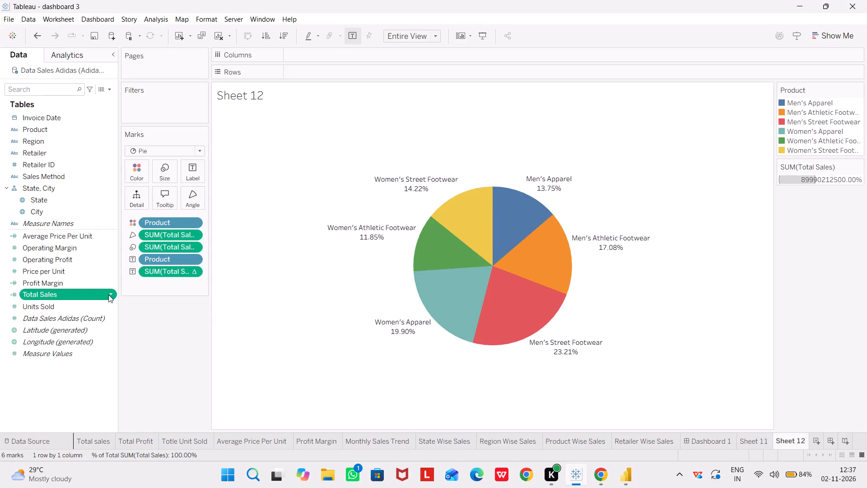
pyautogui.click(113, 291)
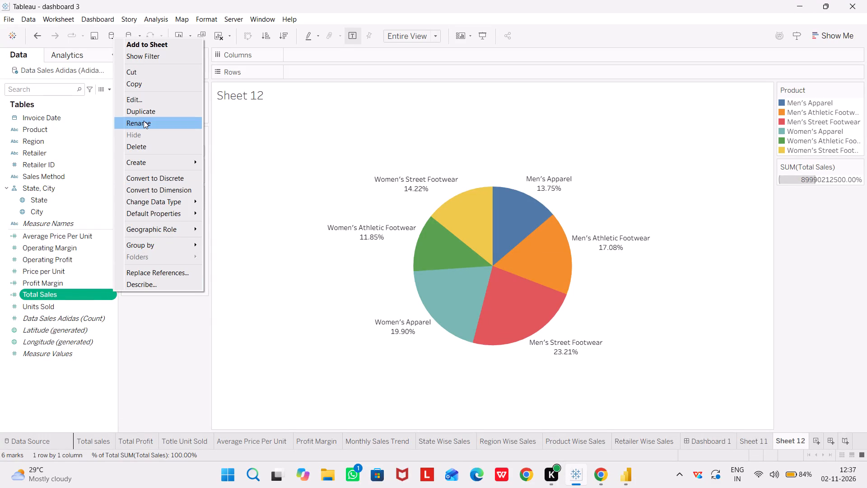
pyautogui.click(161, 215)
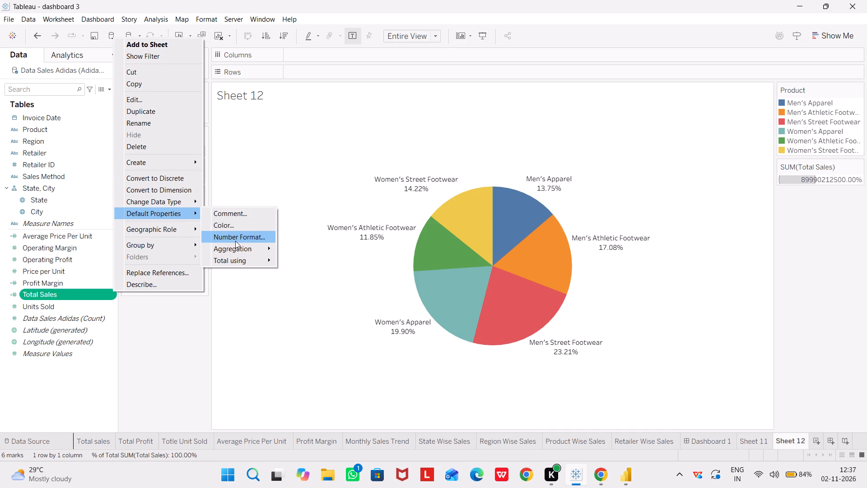
pyautogui.click(235, 241)
pyautogui.click(348, 174)
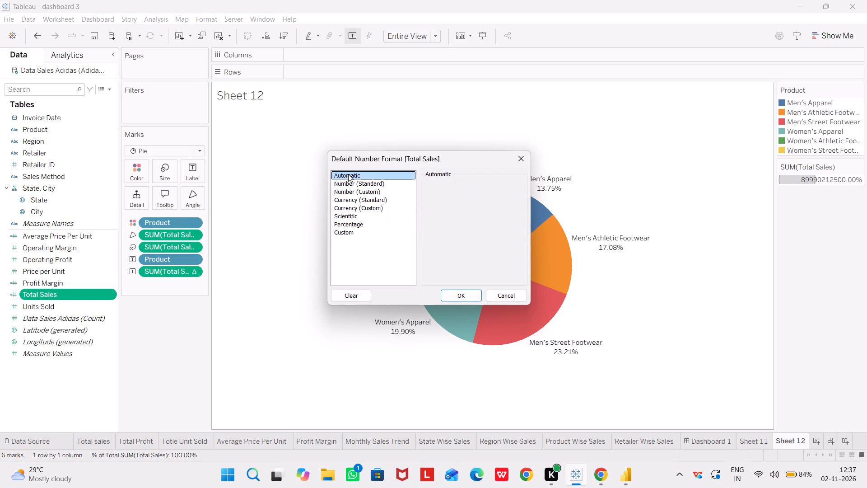
pyautogui.click(452, 291)
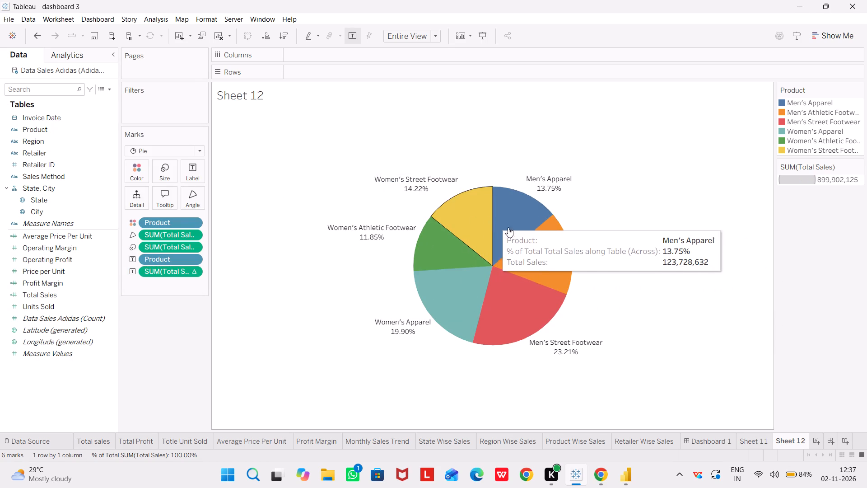
pyautogui.click(278, 262)
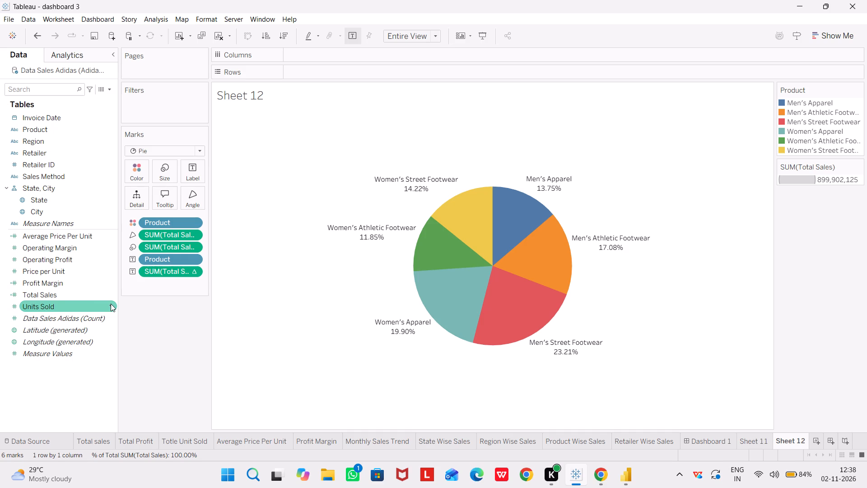
pyautogui.click(266, 333)
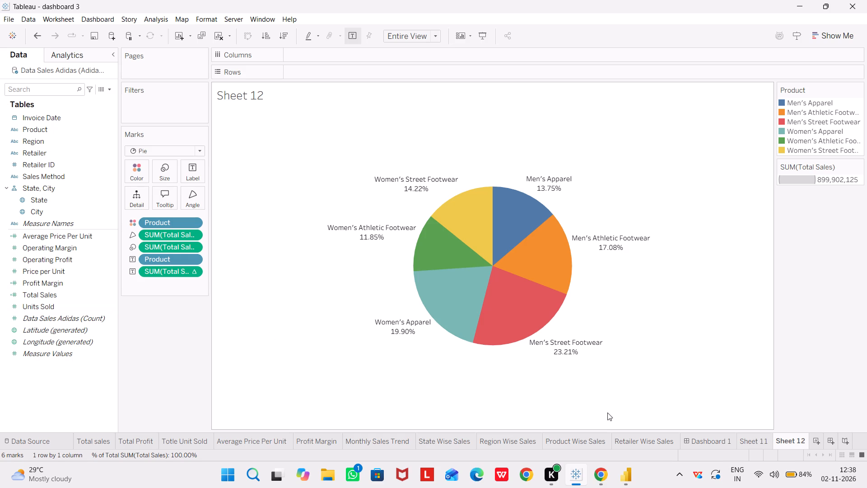
# On Dashboard 1, filter the visuals to December with the Sheet 11 month selector.
pyautogui.click(709, 433)
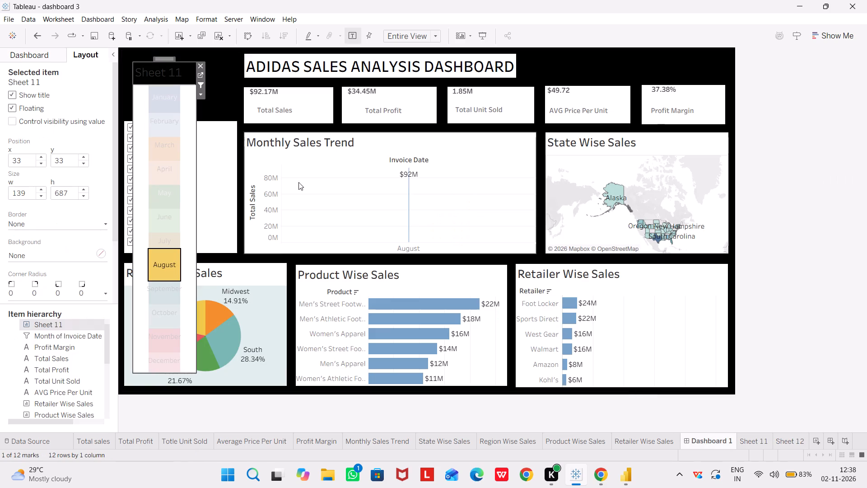
pyautogui.click(273, 287)
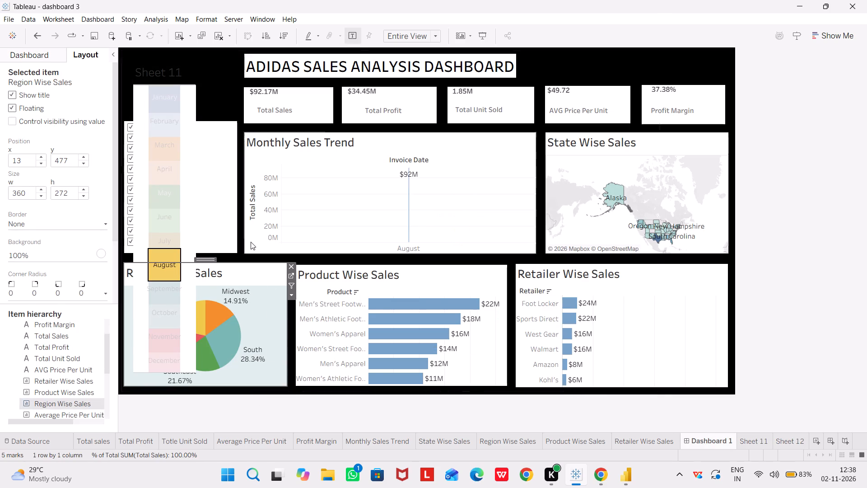
pyautogui.click(255, 279)
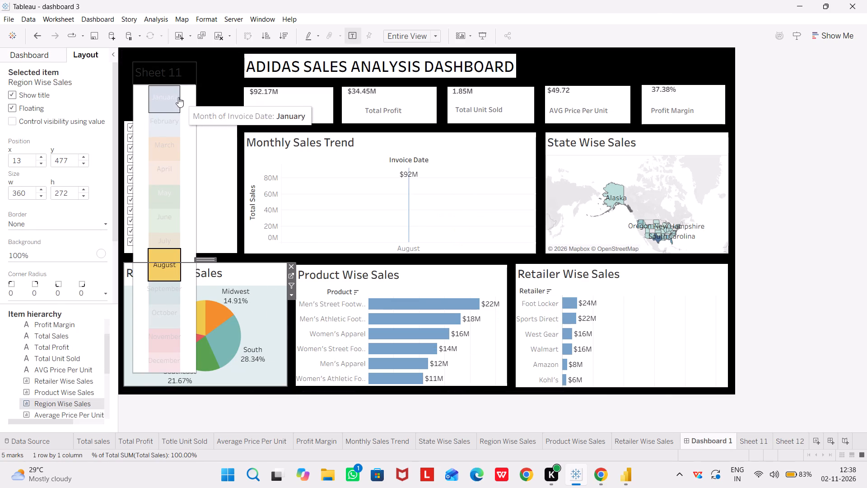
pyautogui.click(186, 363)
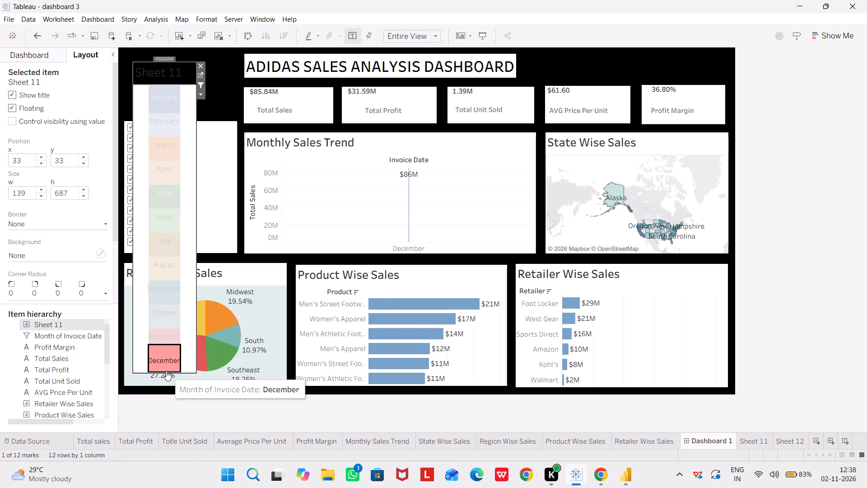
# Shorten the floating Sheet 11 month selector on Dashboard 1 to a height of about 272, keeping its top edge in place.
pyautogui.moveTo(167, 373); pyautogui.dragTo(170, 261)
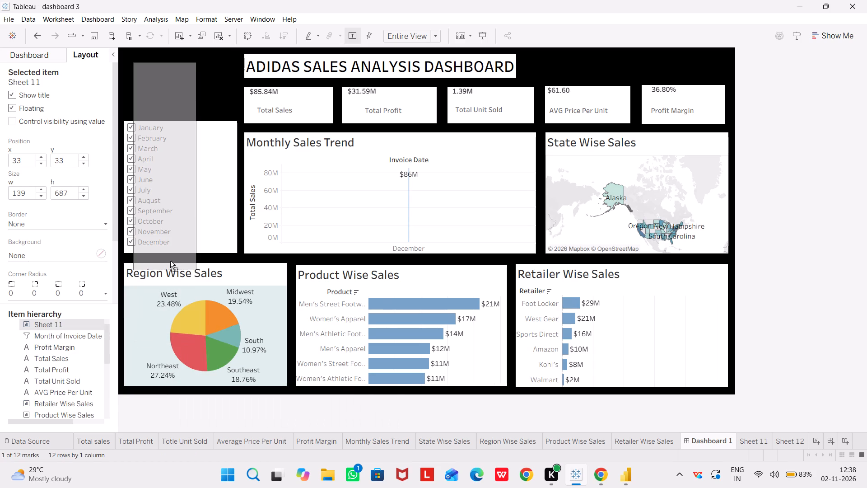
pyautogui.moveTo(170, 261); pyautogui.dragTo(166, 185)
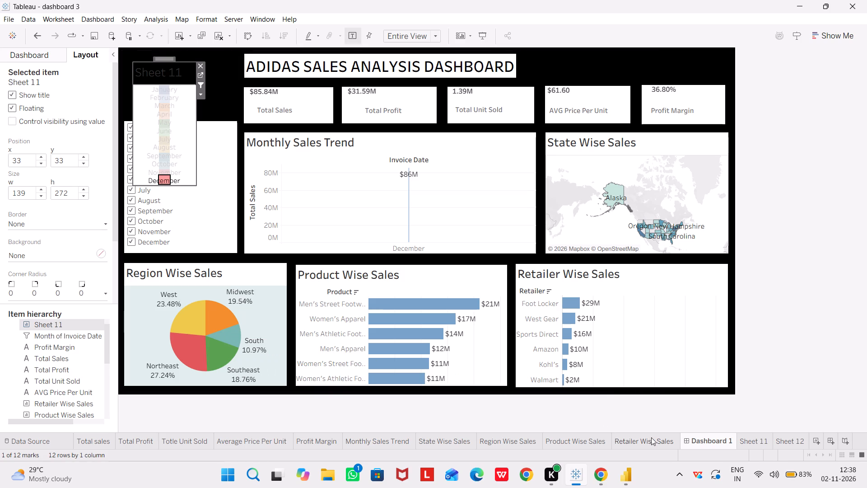
# Review the existing worksheets and Dashboard 1, including the Region Wise Sales pie setup, against the Sheet 12 product pie.
pyautogui.click(783, 437)
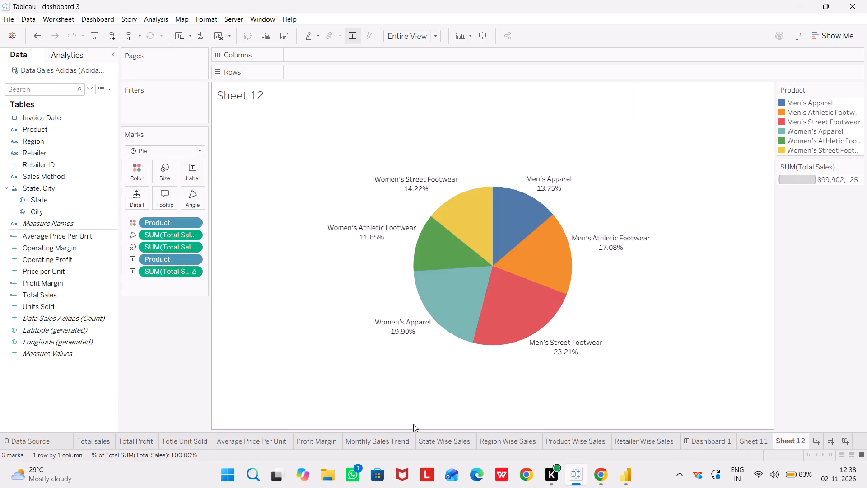
pyautogui.click(629, 436)
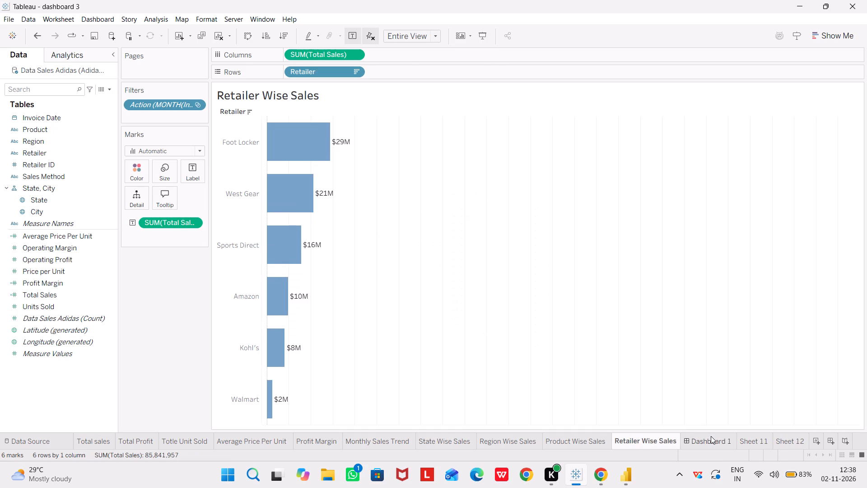
pyautogui.click(711, 436)
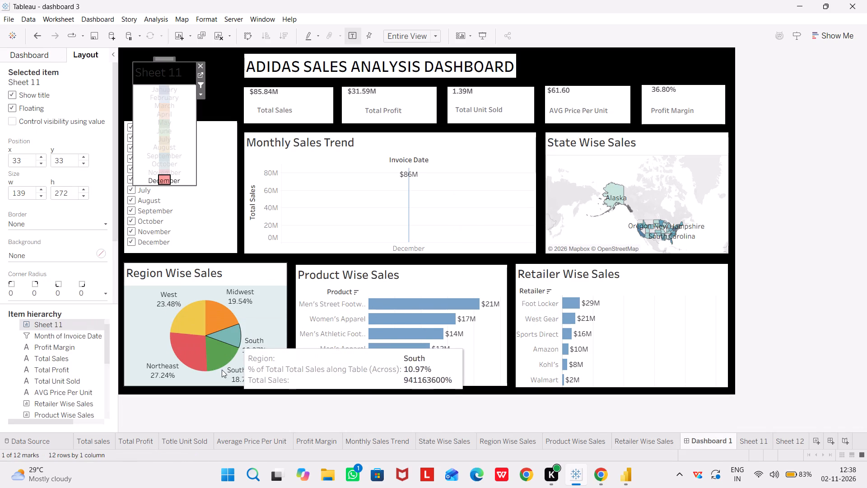
pyautogui.click(270, 446)
pyautogui.moveTo(210, 430); pyautogui.dragTo(176, 444)
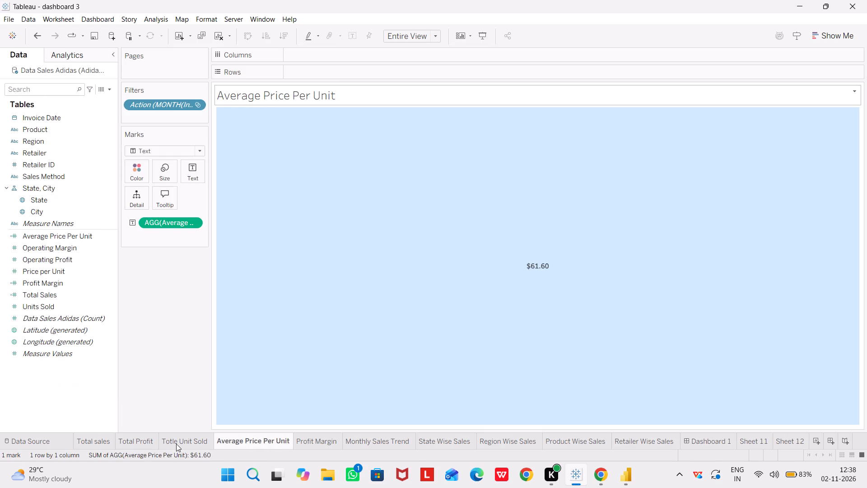
pyautogui.moveTo(176, 444); pyautogui.dragTo(175, 444)
pyautogui.click(175, 444)
pyautogui.click(134, 441)
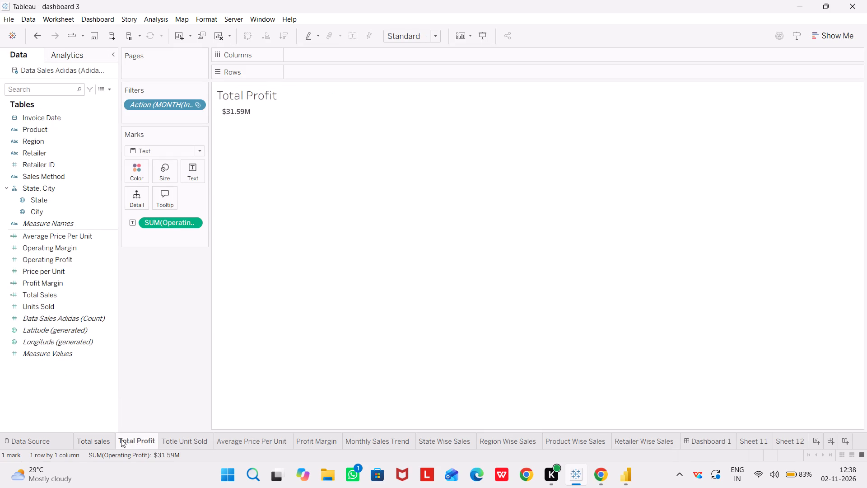
pyautogui.click(103, 434)
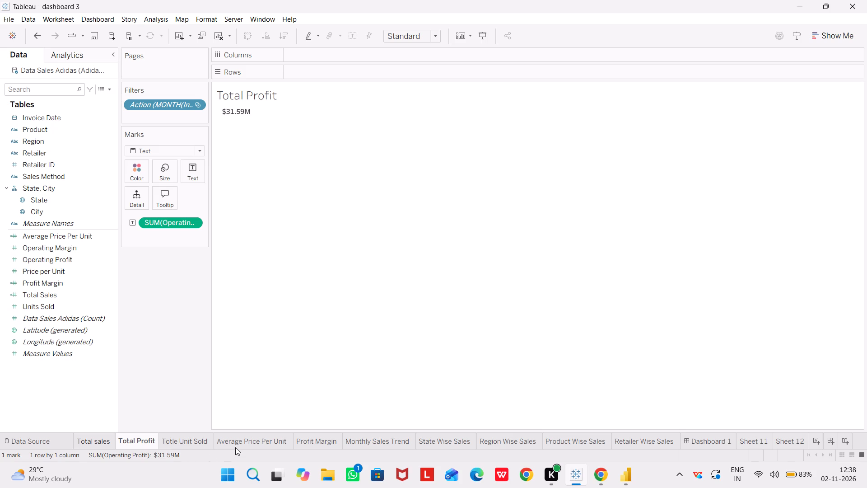
pyautogui.click(238, 440)
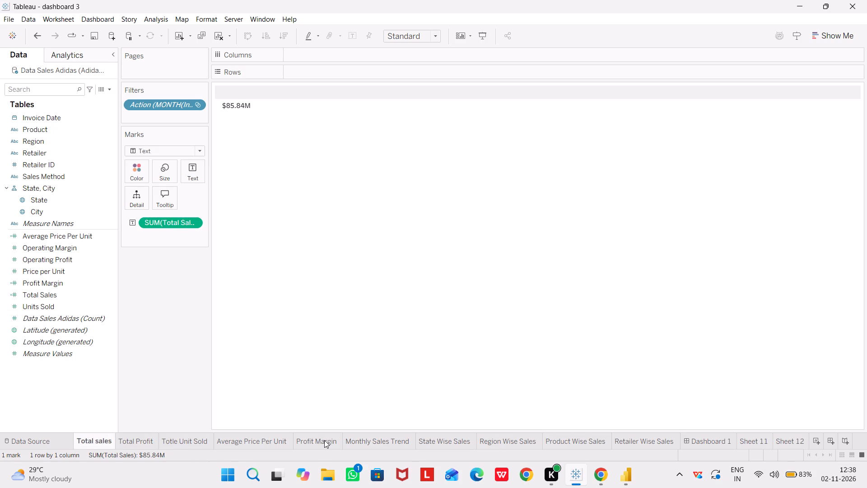
pyautogui.click(324, 440)
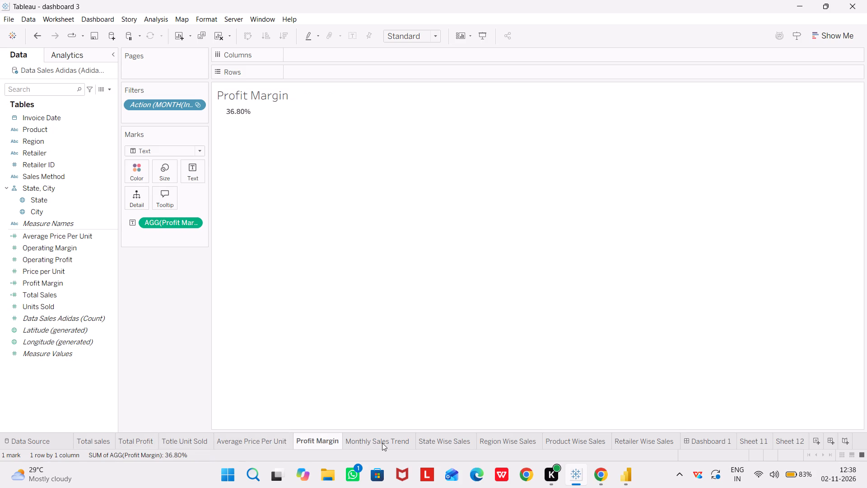
pyautogui.click(382, 443)
pyautogui.click(437, 443)
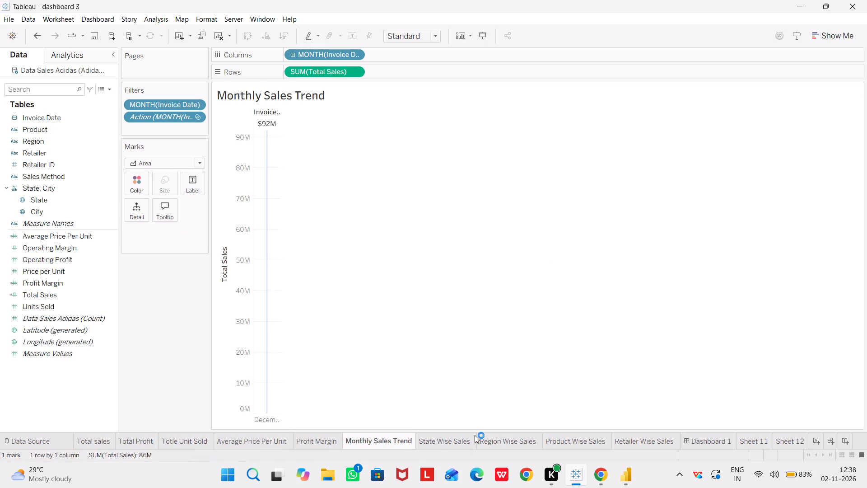
pyautogui.click(487, 446)
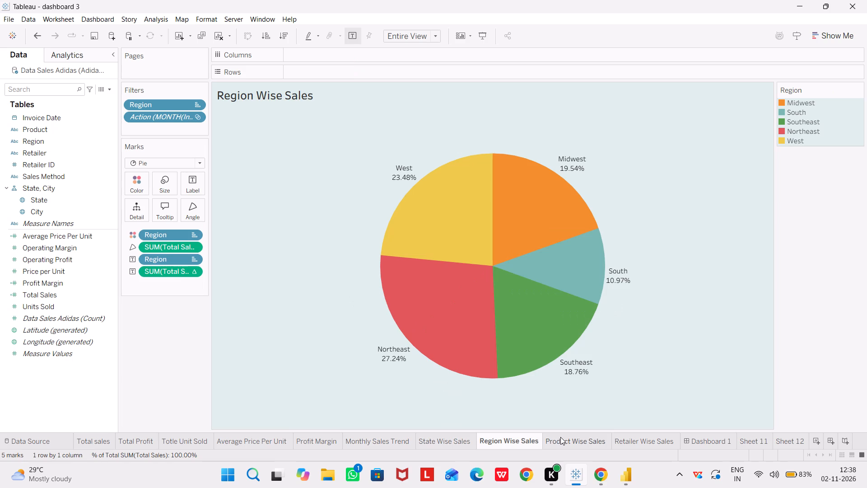
pyautogui.click(560, 436)
pyautogui.click(521, 441)
pyautogui.click(793, 440)
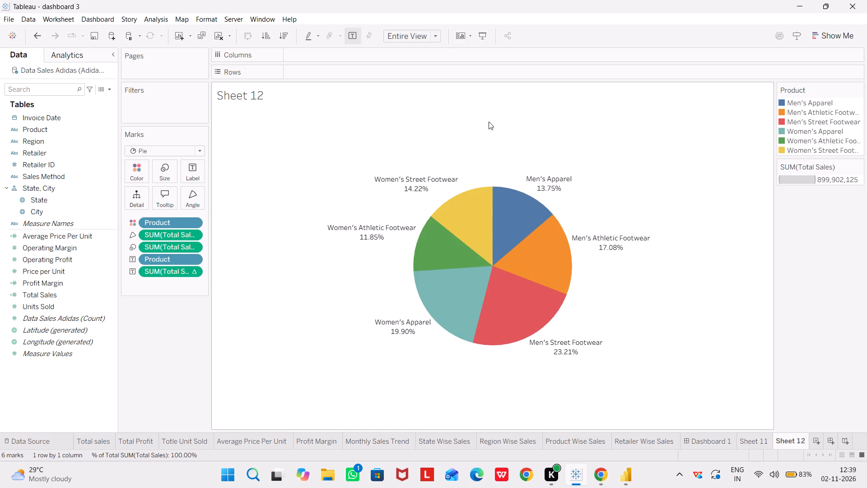
pyautogui.click(692, 246)
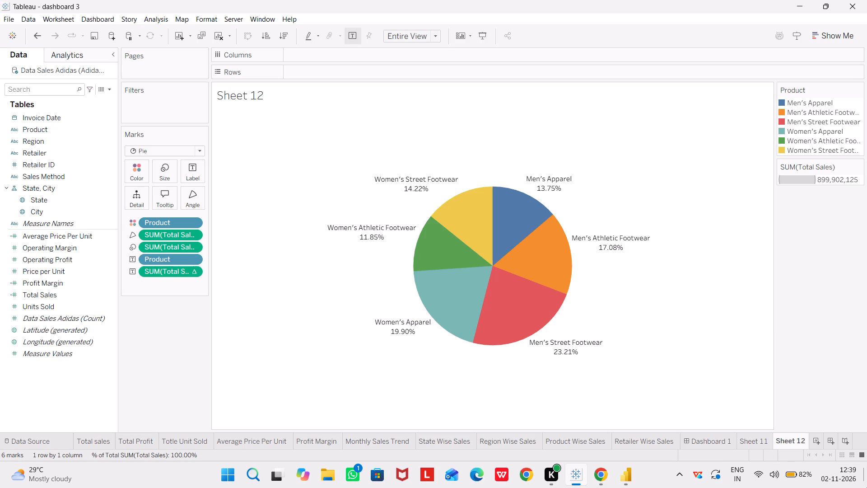
# Create a new worksheet and add Measure Values to it as a bar chart by Measure Names.
pyautogui.click(816, 441)
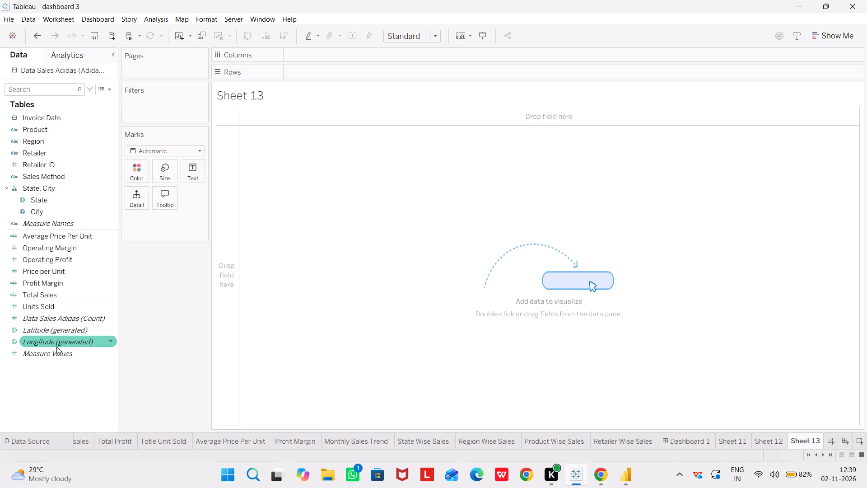
pyautogui.click(105, 350)
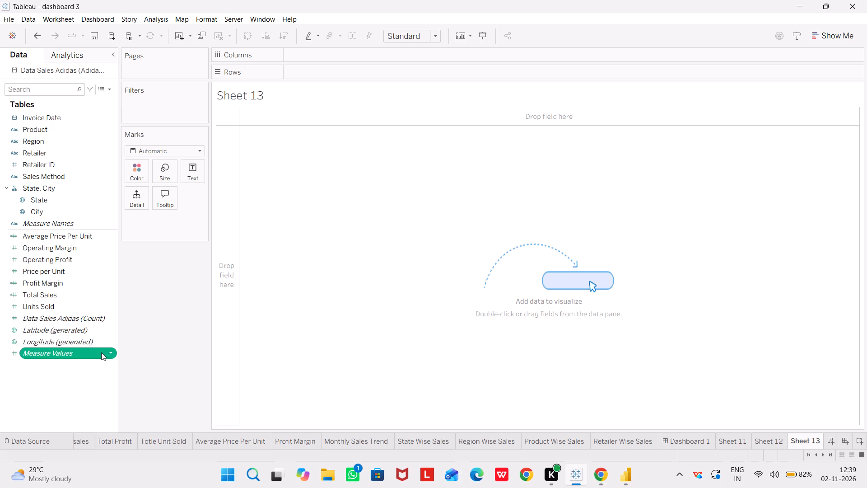
pyautogui.click(107, 351)
pyautogui.click(110, 352)
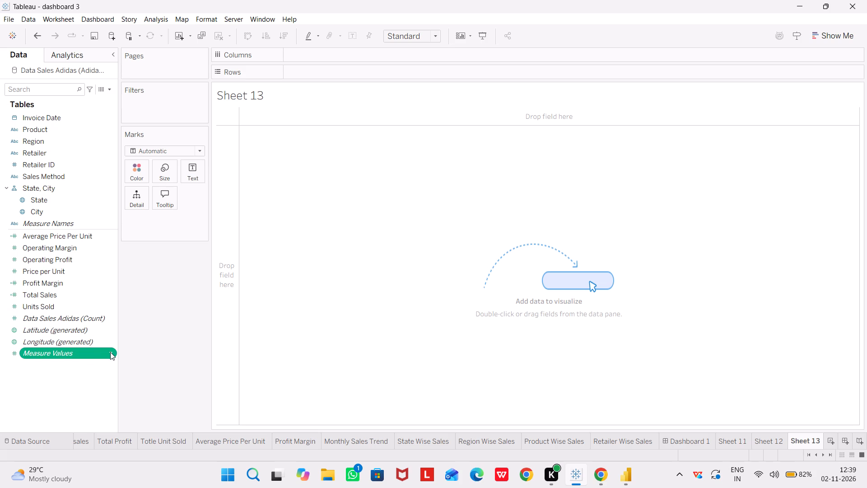
pyautogui.doubleClick(110, 352)
pyautogui.tripleClick(94, 349)
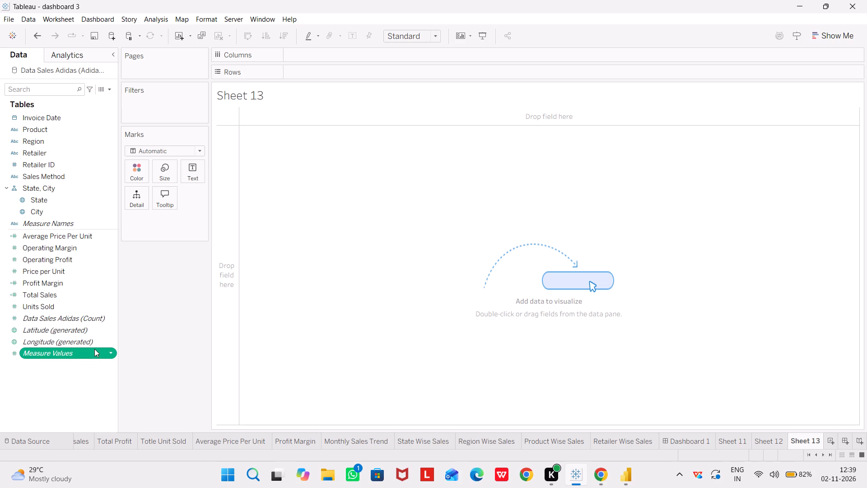
pyautogui.click(102, 352)
pyautogui.click(153, 389)
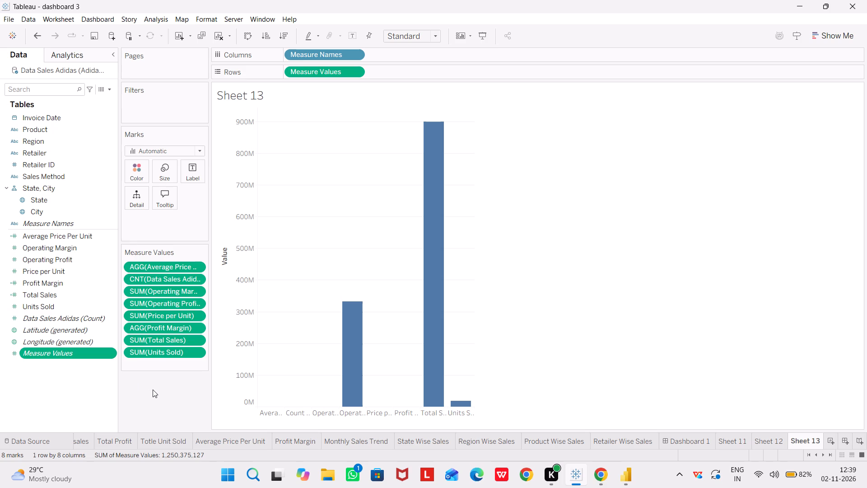
pyautogui.click(153, 389)
pyautogui.click(153, 389)
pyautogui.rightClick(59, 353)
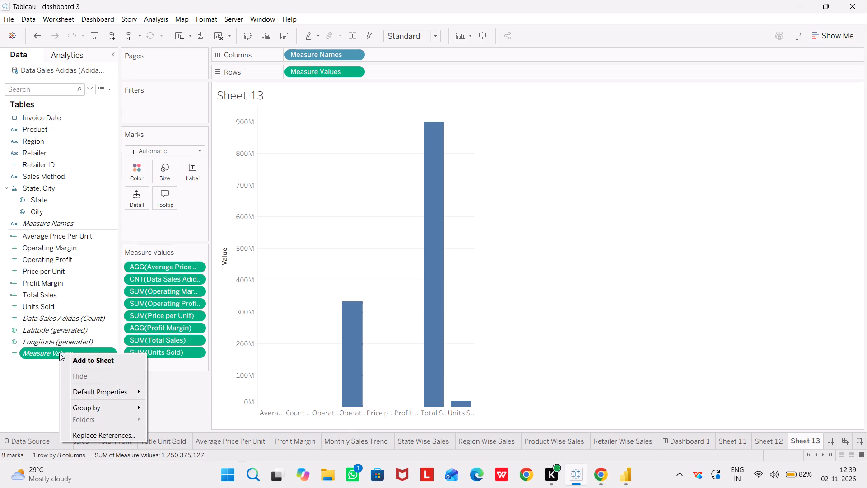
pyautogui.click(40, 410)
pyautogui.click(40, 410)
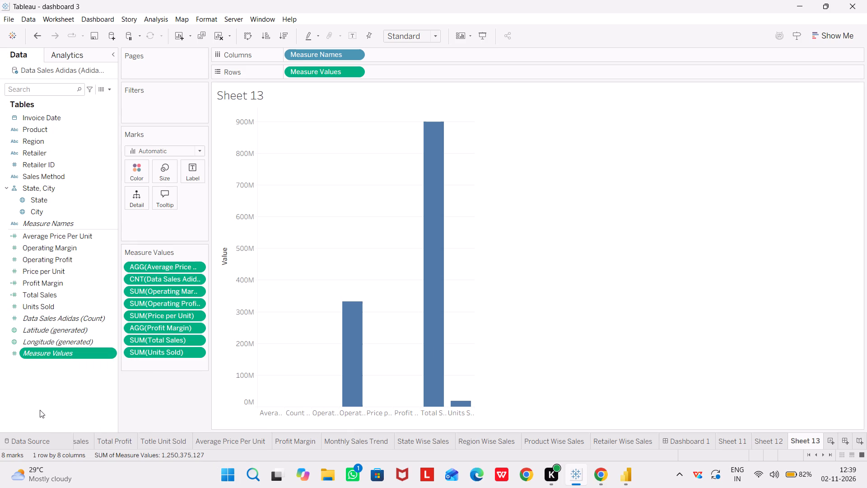
# Create a calculated field named donut with the formula 0.
pyautogui.click(44, 391)
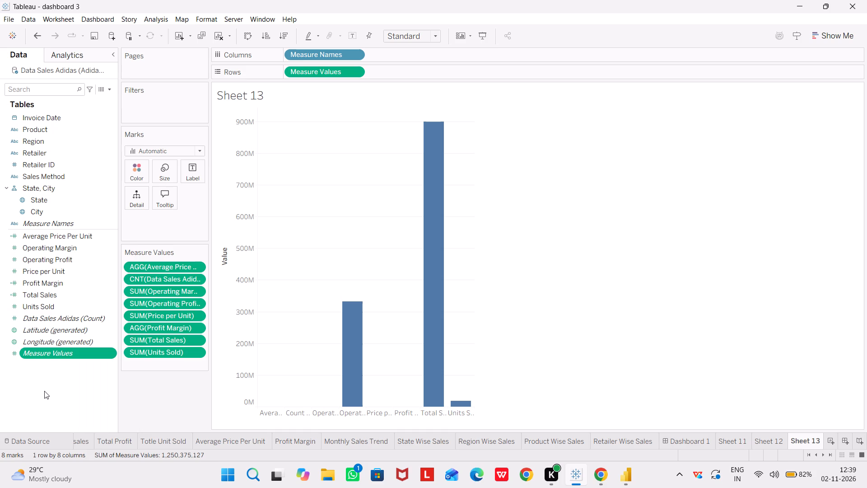
pyautogui.click(44, 391)
pyautogui.rightClick(44, 391)
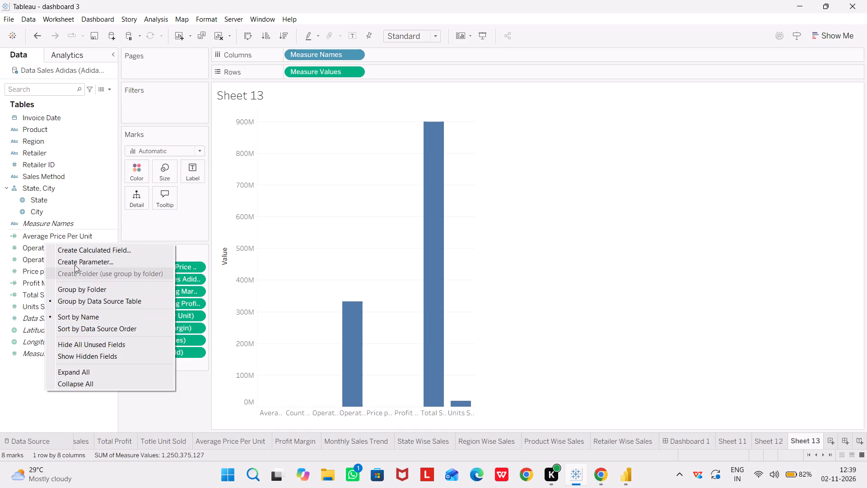
pyautogui.click(74, 249)
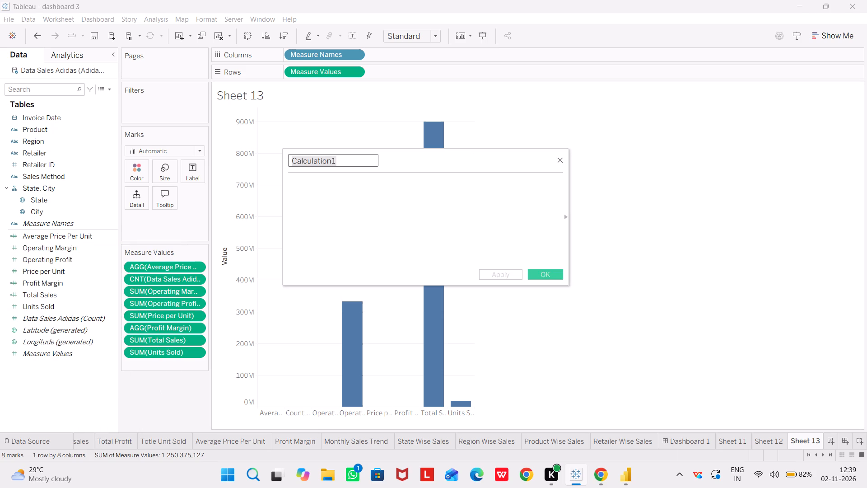
pyautogui.press('BackSpace')
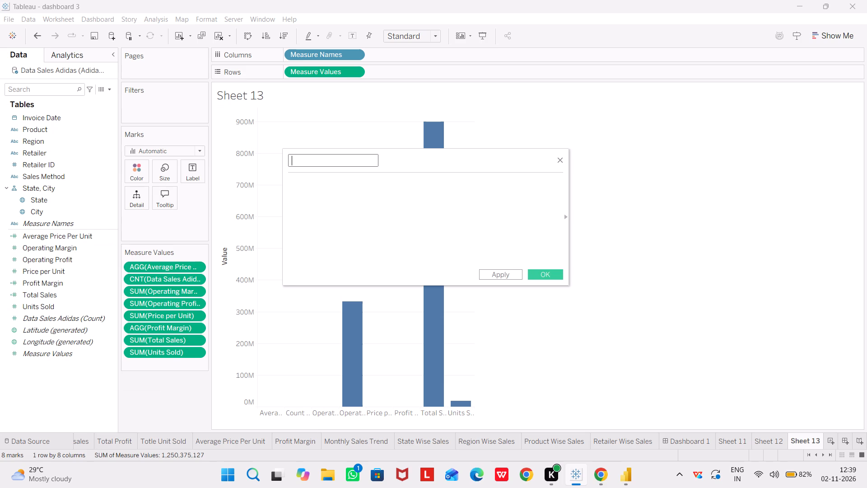
pyautogui.write('donut')
pyautogui.click(304, 181)
pyautogui.press('0')
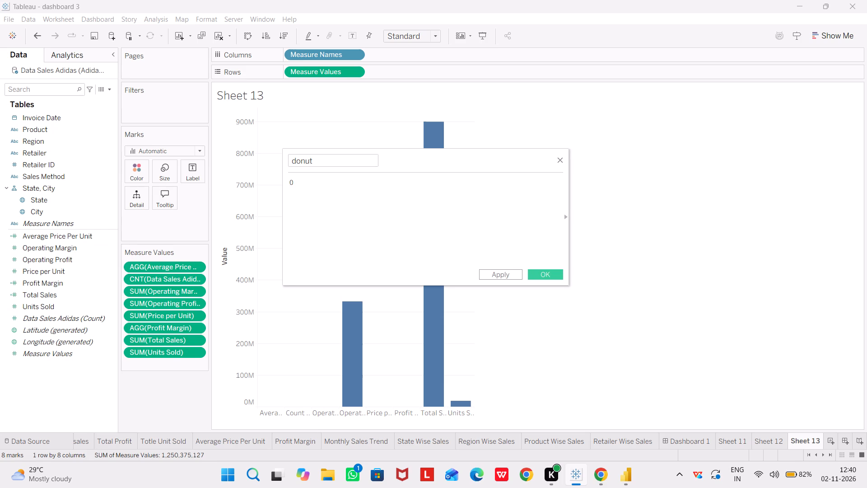
pyautogui.click(541, 273)
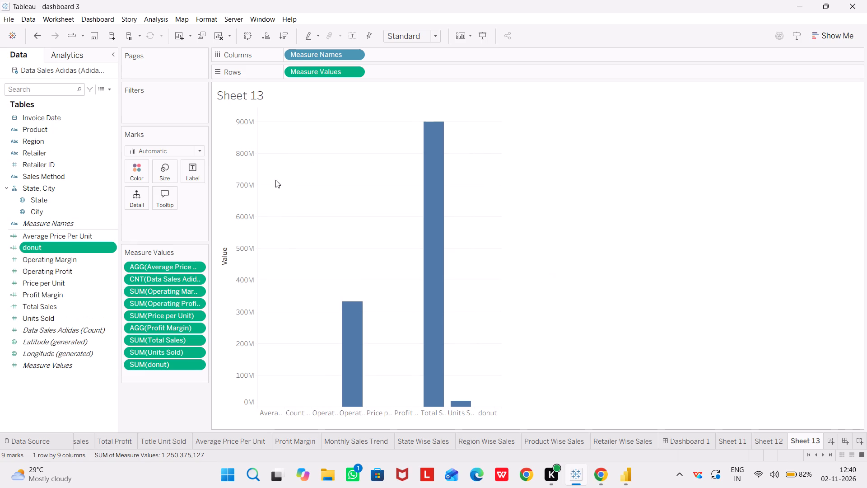
# Clear all the measures from the Measure Values shelf on Sheet 13.
pyautogui.click(797, 446)
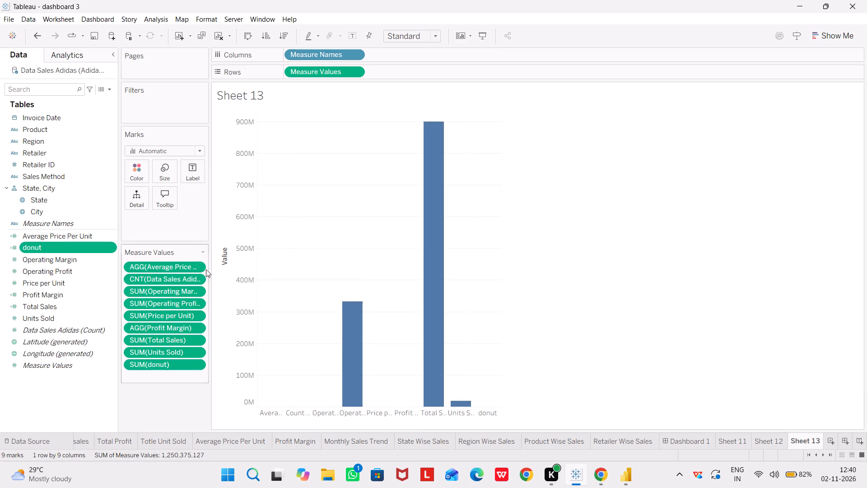
pyautogui.click(199, 251)
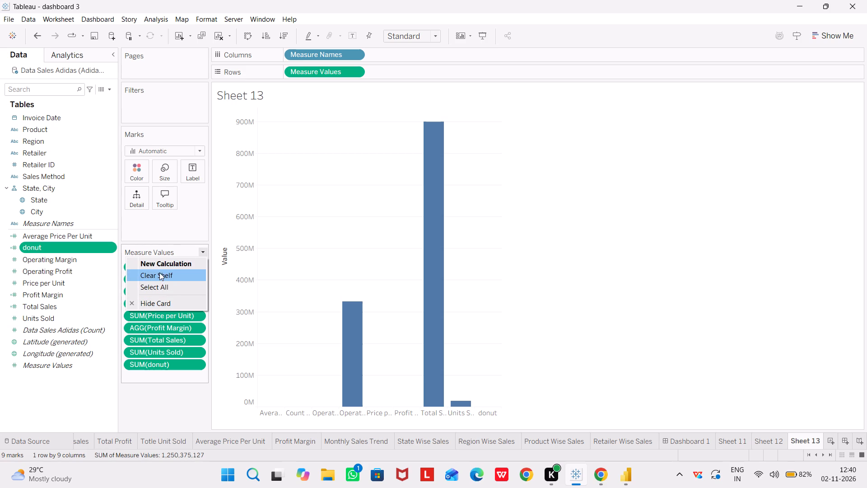
pyautogui.click(159, 272)
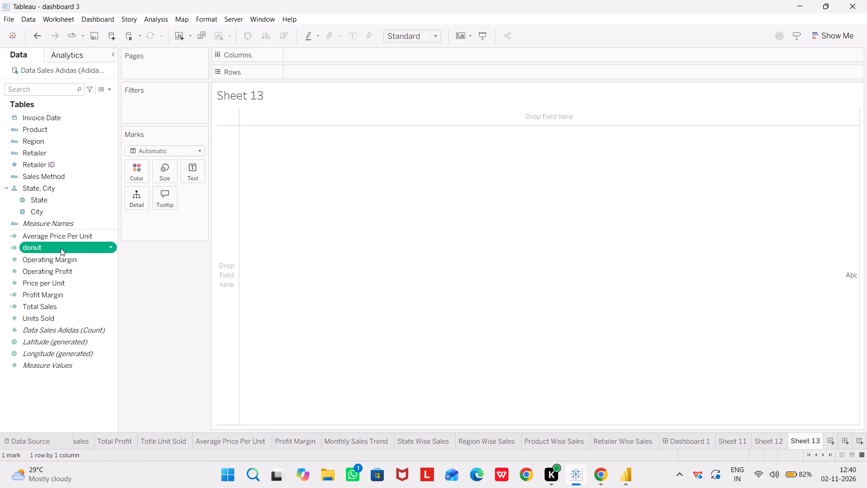
# Place the donut measure on Rows twice, side by side, on Sheet 13.
pyautogui.moveTo(61, 248); pyautogui.dragTo(335, 55)
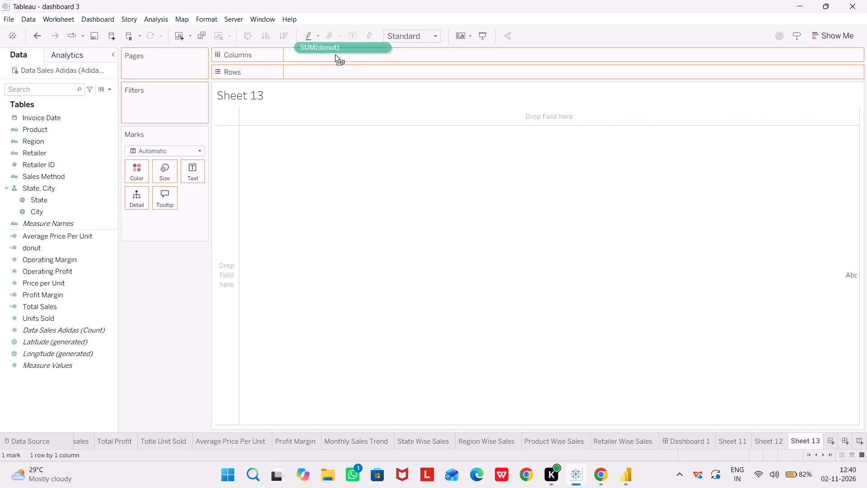
pyautogui.moveTo(335, 55); pyautogui.dragTo(334, 73)
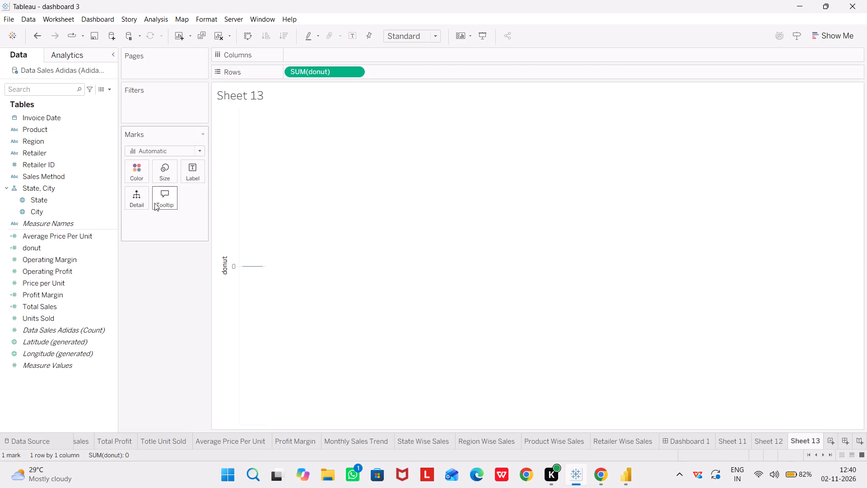
pyautogui.moveTo(54, 249); pyautogui.dragTo(332, 44)
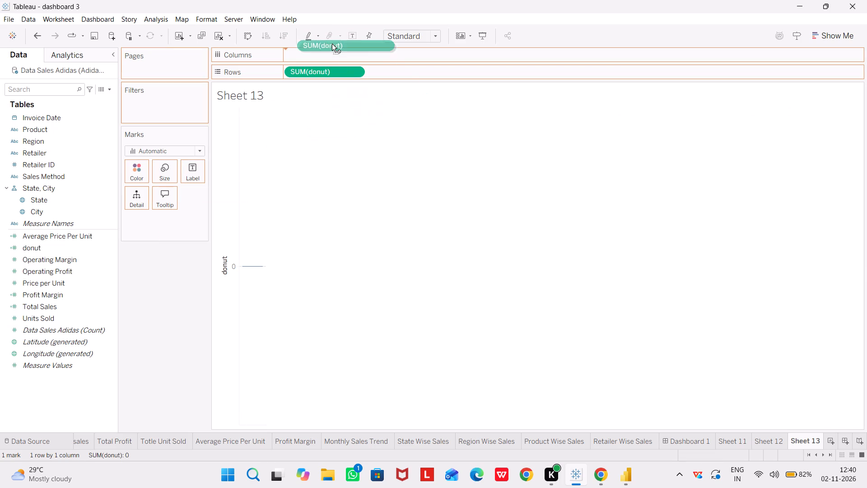
pyautogui.moveTo(332, 44); pyautogui.dragTo(400, 75)
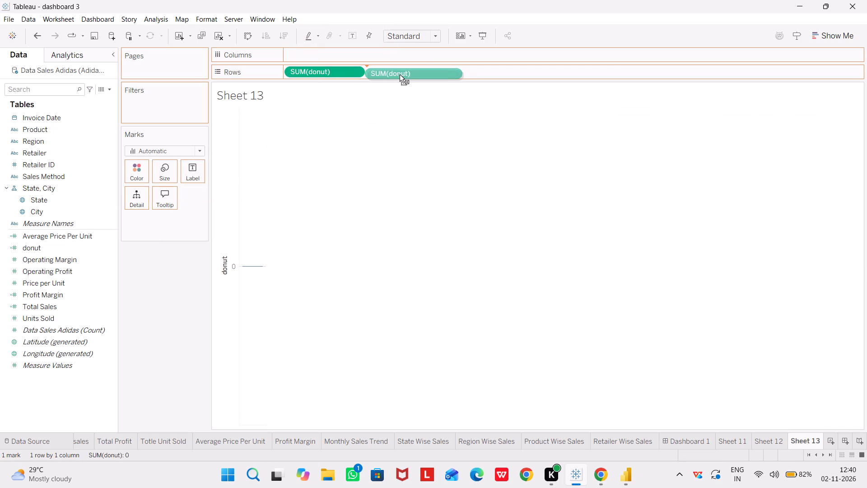
pyautogui.moveTo(400, 75); pyautogui.dragTo(401, 70)
pyautogui.click(401, 70)
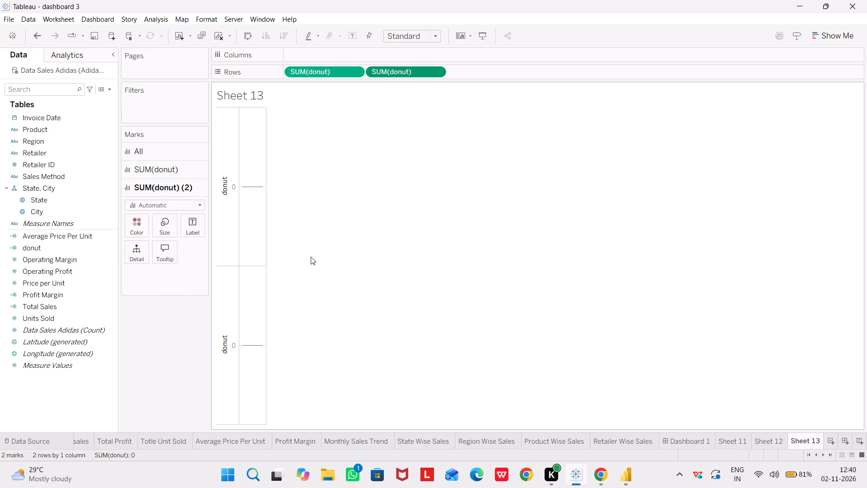
# Move the donut measures from Rows to Columns and add donut again, so Columns holds two SUM(donut) fields.
pyautogui.moveTo(305, 76); pyautogui.dragTo(304, 61)
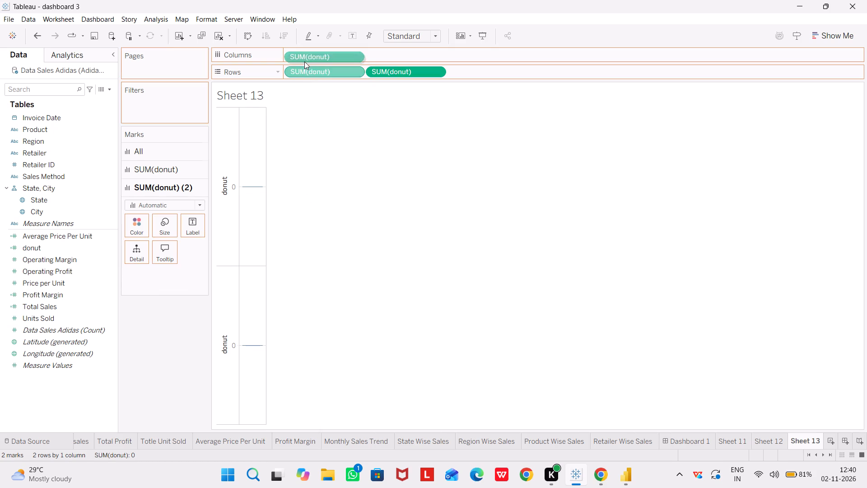
pyautogui.moveTo(337, 70); pyautogui.dragTo(333, 54)
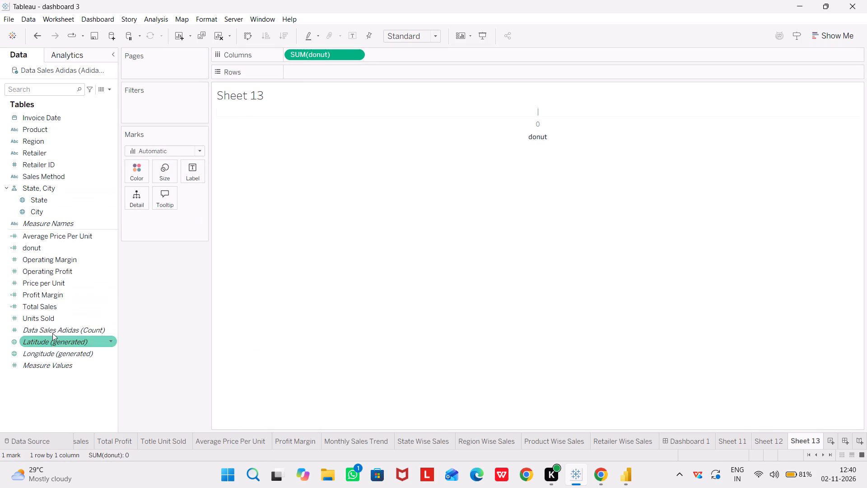
pyautogui.moveTo(56, 249); pyautogui.dragTo(406, 27)
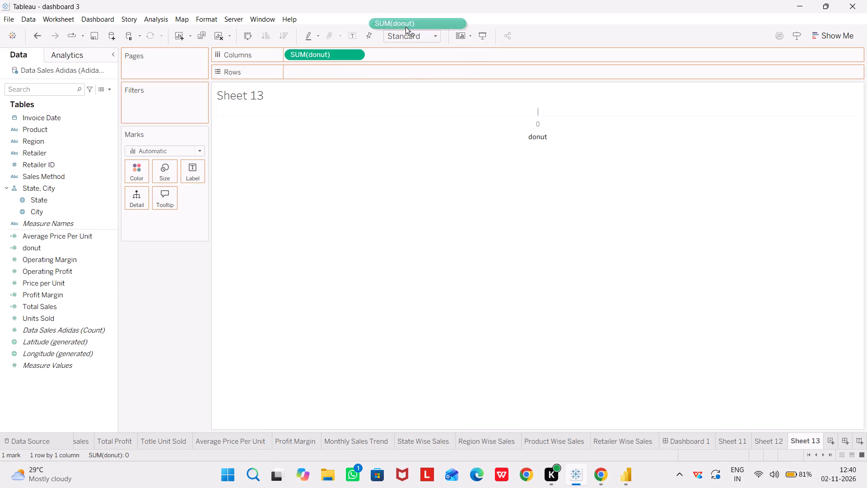
pyautogui.moveTo(406, 27); pyautogui.dragTo(410, 58)
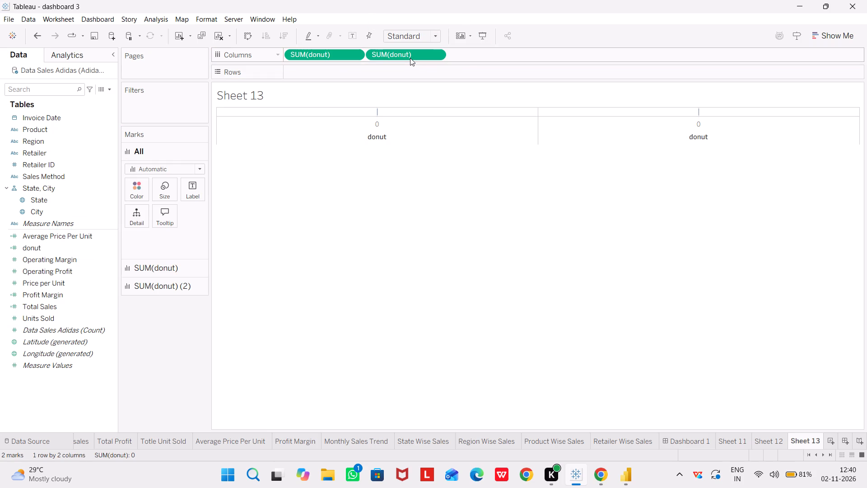
# Set the fit of Sheet 13 to Entire View.
pyautogui.click(433, 35)
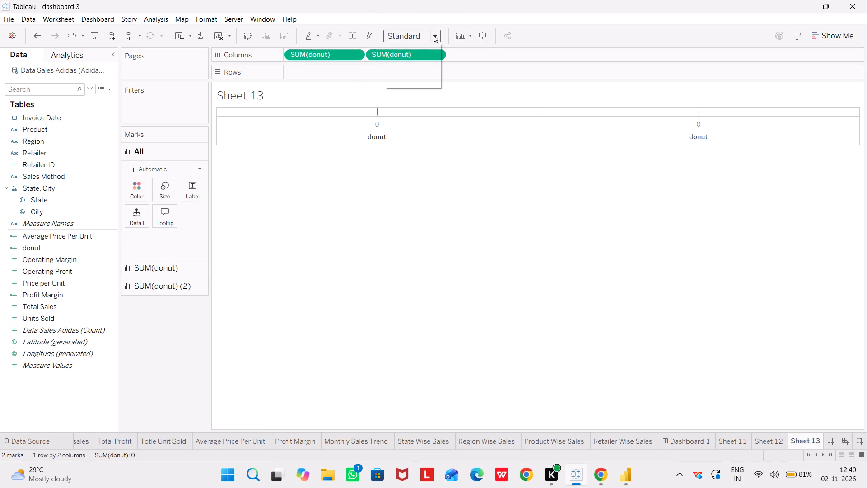
pyautogui.click(407, 84)
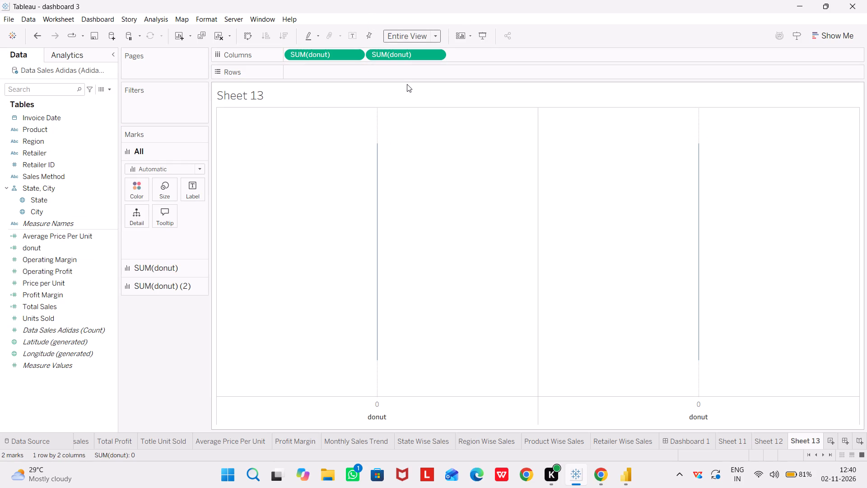
# Combine the two SUM(donut) fields on Columns into a dual axis and synchronize the axes.
pyautogui.click(436, 54)
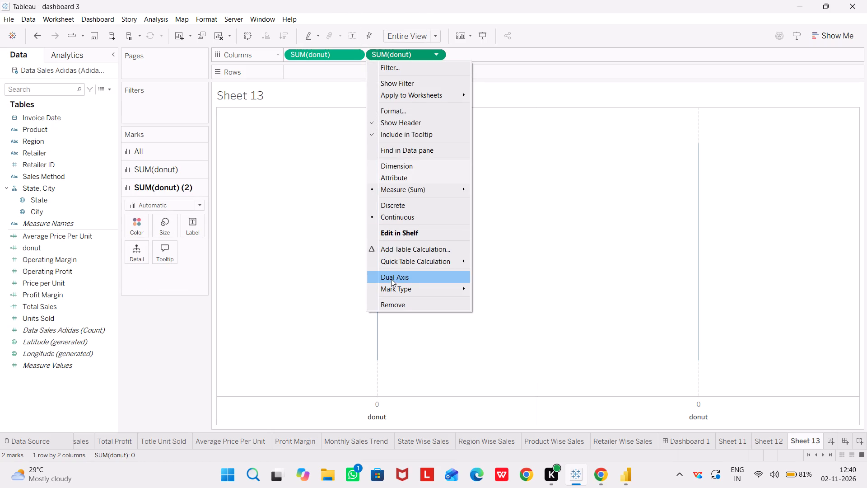
pyautogui.click(391, 278)
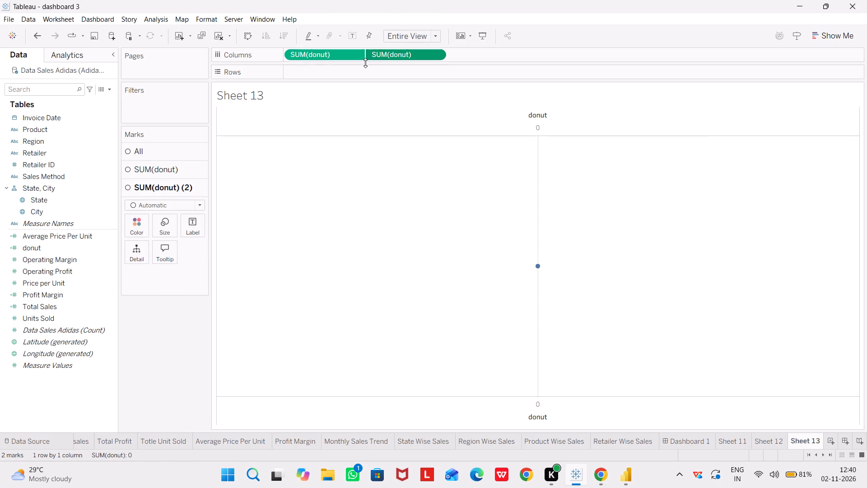
pyautogui.click(357, 52)
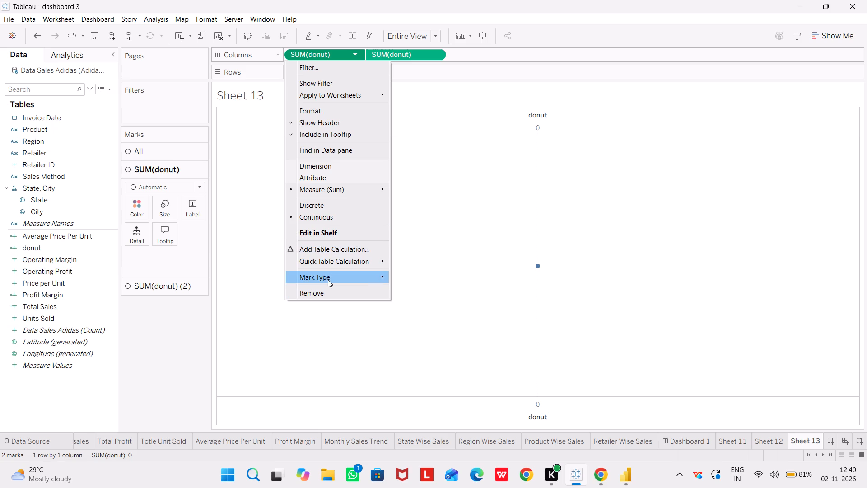
pyautogui.click(248, 199)
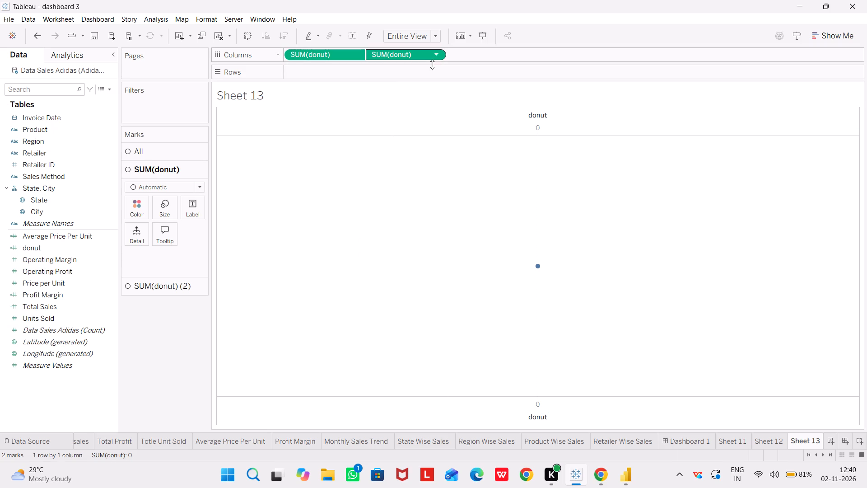
pyautogui.rightClick(443, 121)
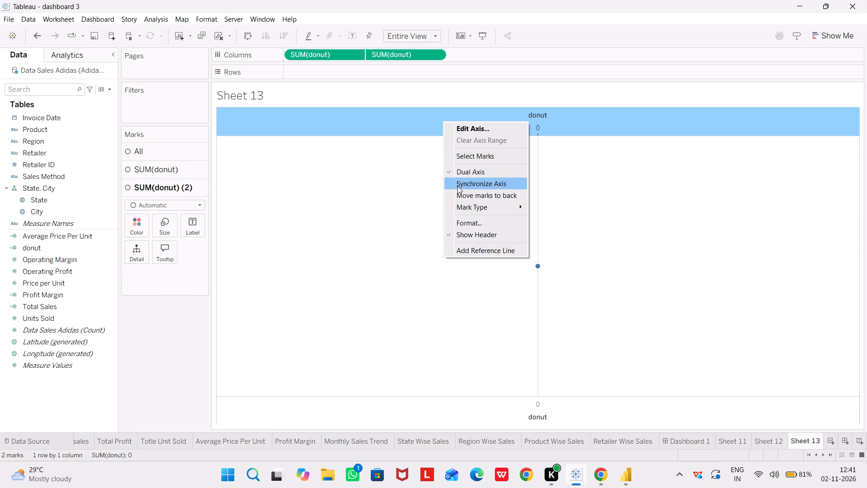
pyautogui.click(454, 183)
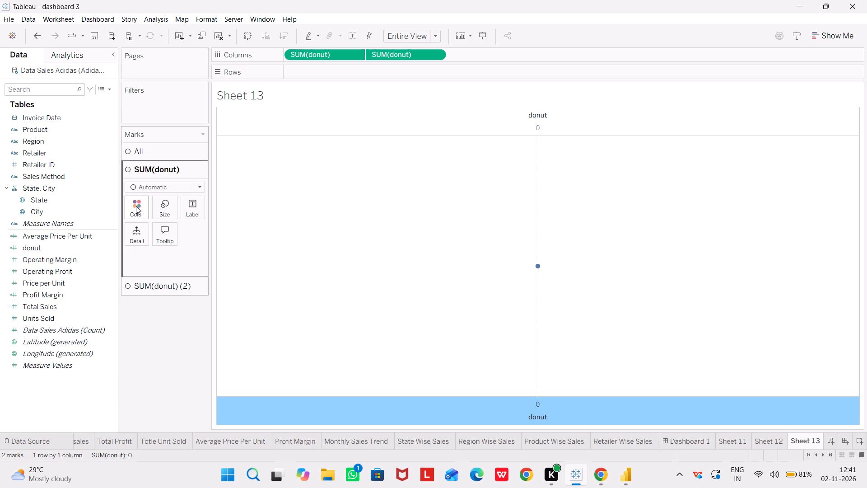
# Set the mark type of the first SUM(donut) to Pie and of the second SUM(donut) to Circle.
pyautogui.click(199, 186)
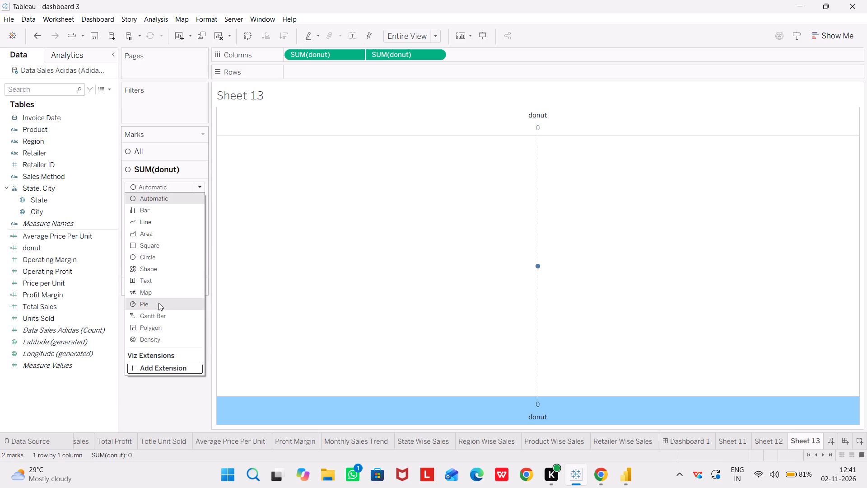
pyautogui.click(158, 303)
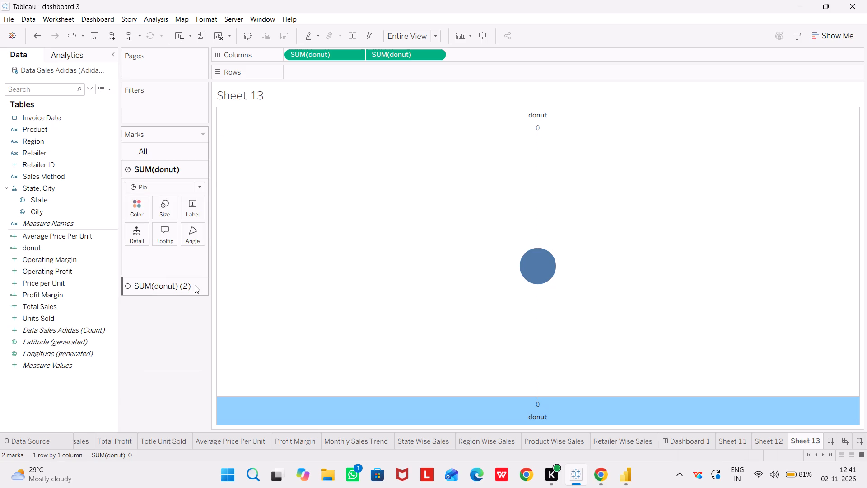
pyautogui.click(195, 285)
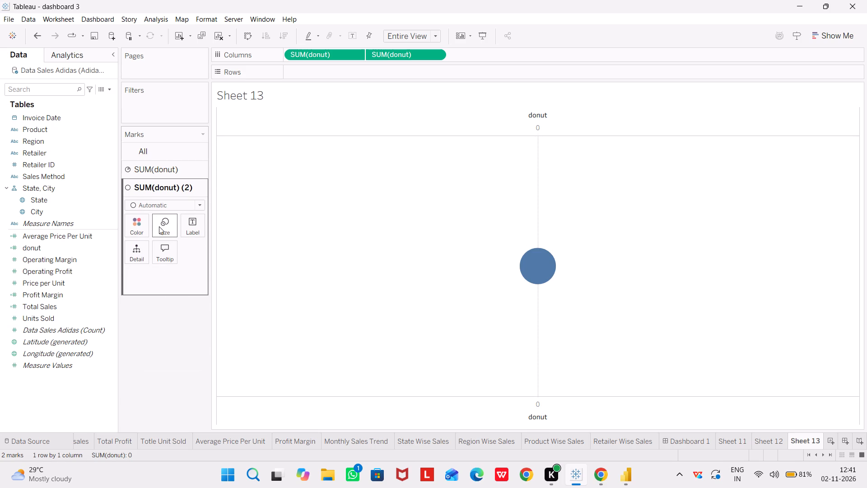
pyautogui.click(178, 204)
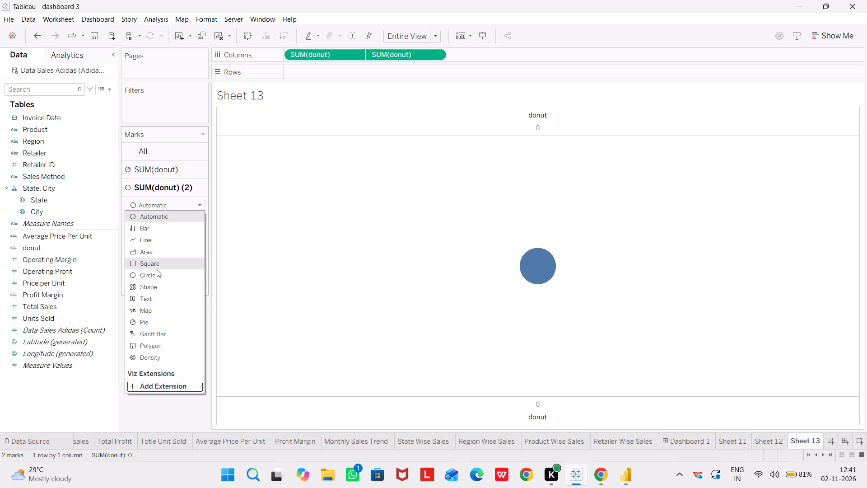
pyautogui.click(153, 275)
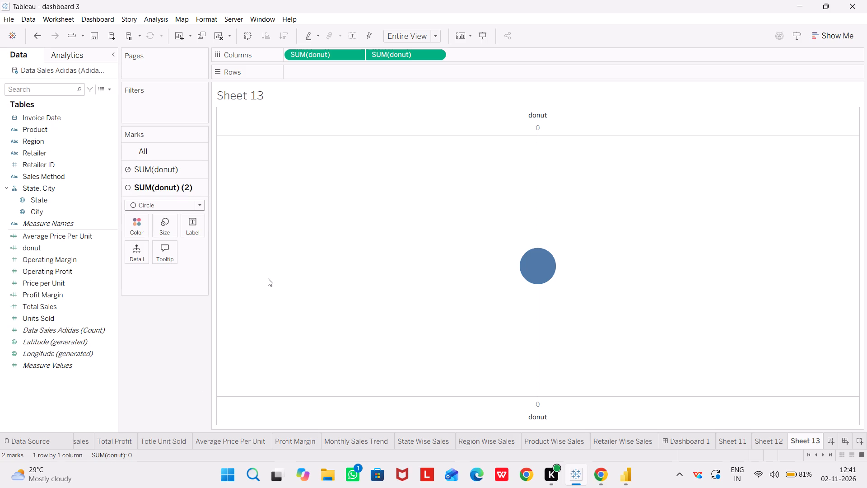
# Enlarge the pie mark of the first SUM(donut) to slightly above the middle of its size range.
pyautogui.click(189, 165)
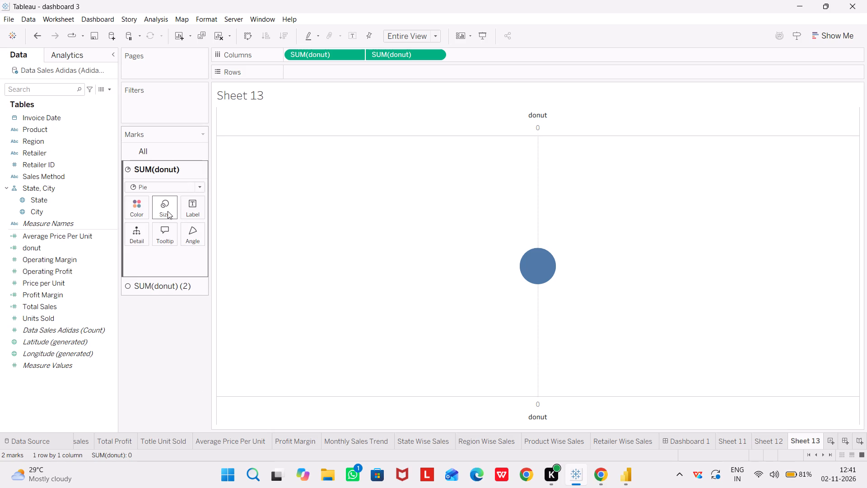
pyautogui.click(167, 210)
pyautogui.click(207, 233)
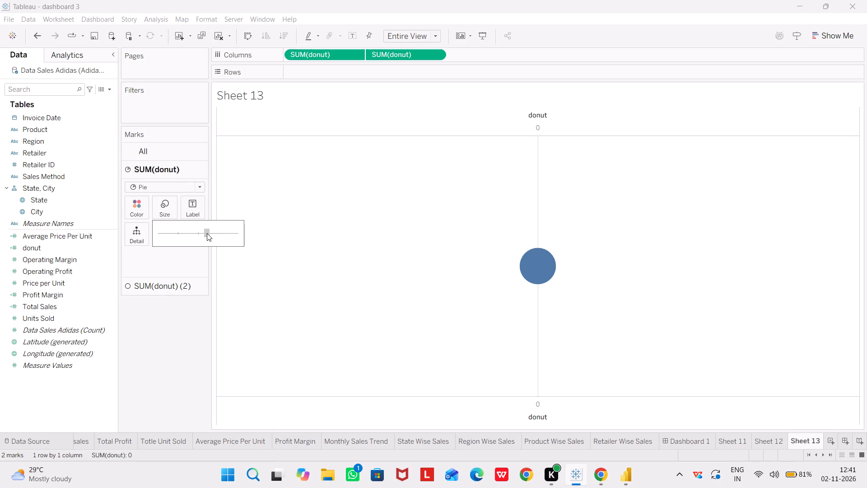
pyautogui.click(256, 222)
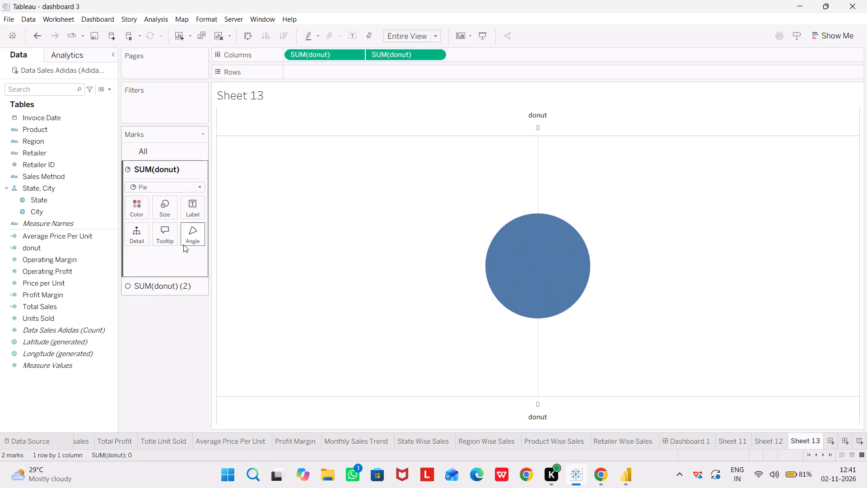
# Color the circle mark of the second SUM(donut) white to form the hole of the donut.
pyautogui.click(182, 285)
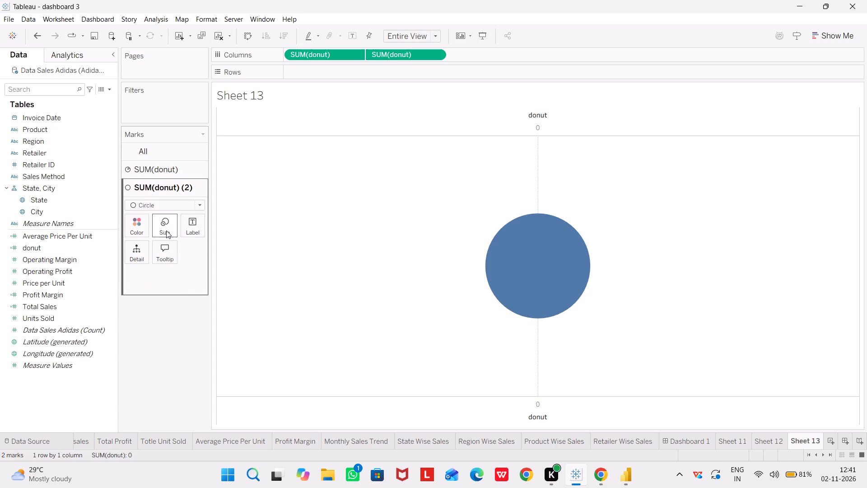
pyautogui.click(141, 224)
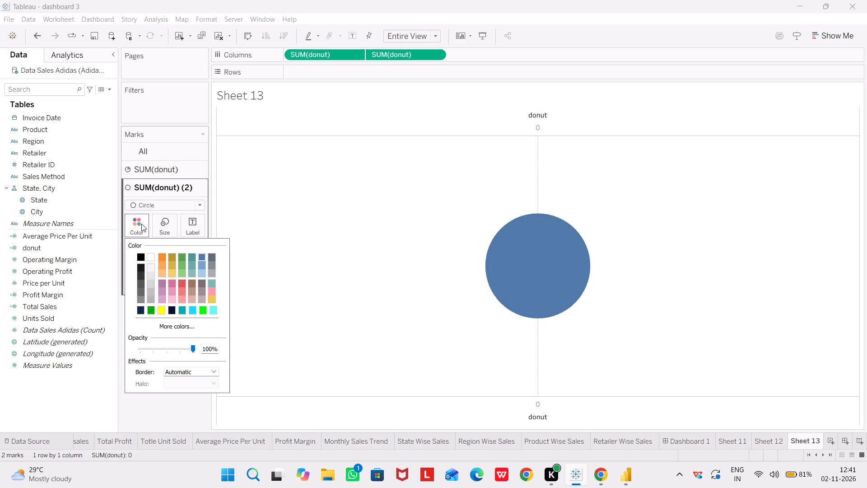
pyautogui.click(150, 260)
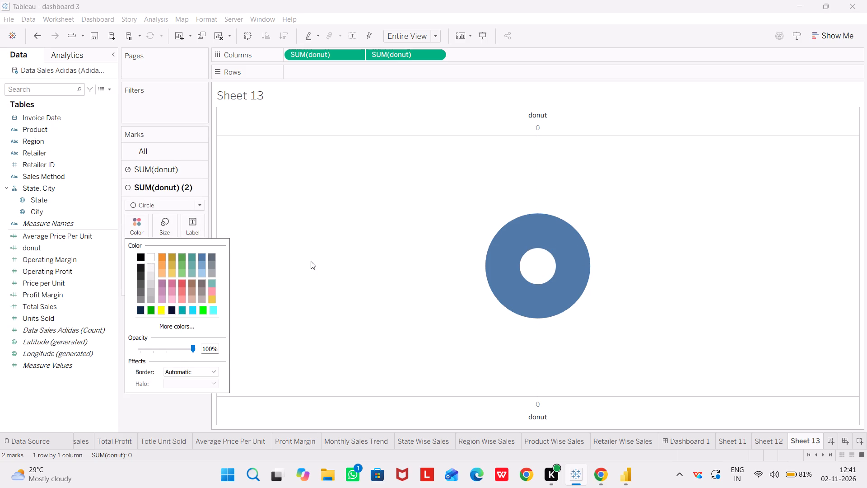
pyautogui.click(311, 261)
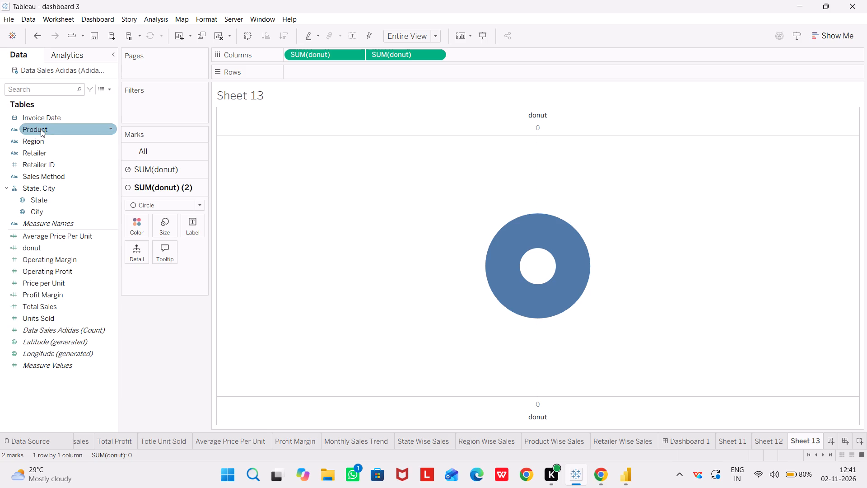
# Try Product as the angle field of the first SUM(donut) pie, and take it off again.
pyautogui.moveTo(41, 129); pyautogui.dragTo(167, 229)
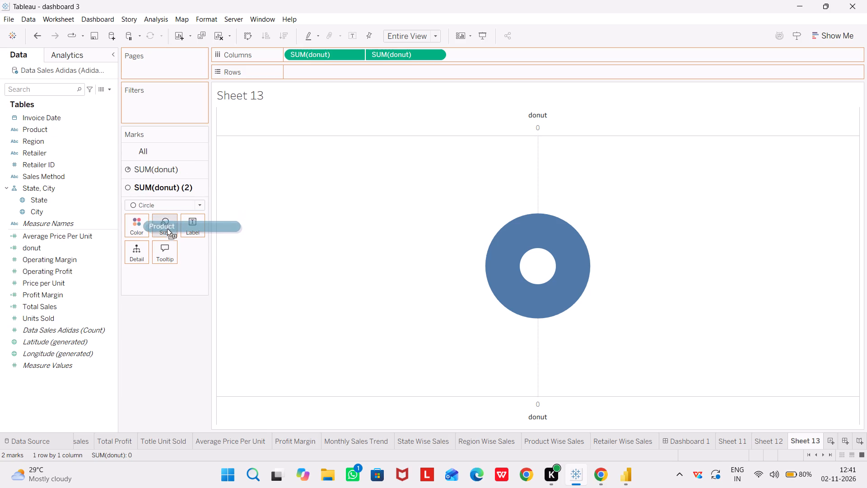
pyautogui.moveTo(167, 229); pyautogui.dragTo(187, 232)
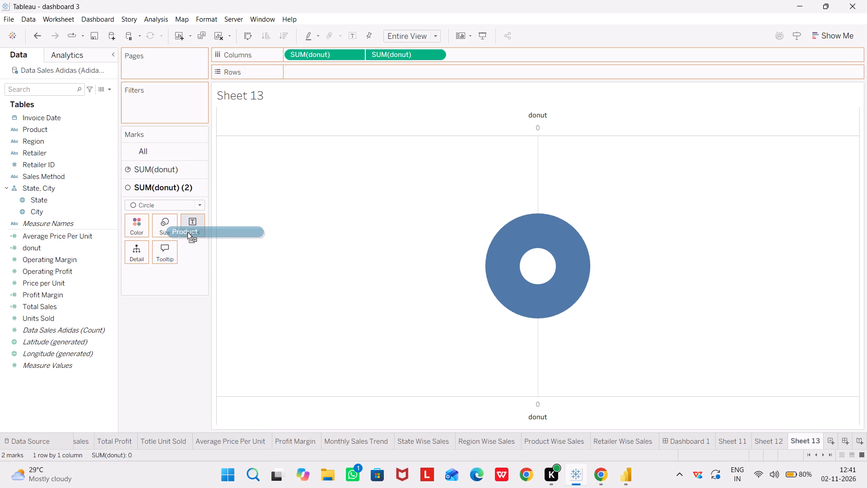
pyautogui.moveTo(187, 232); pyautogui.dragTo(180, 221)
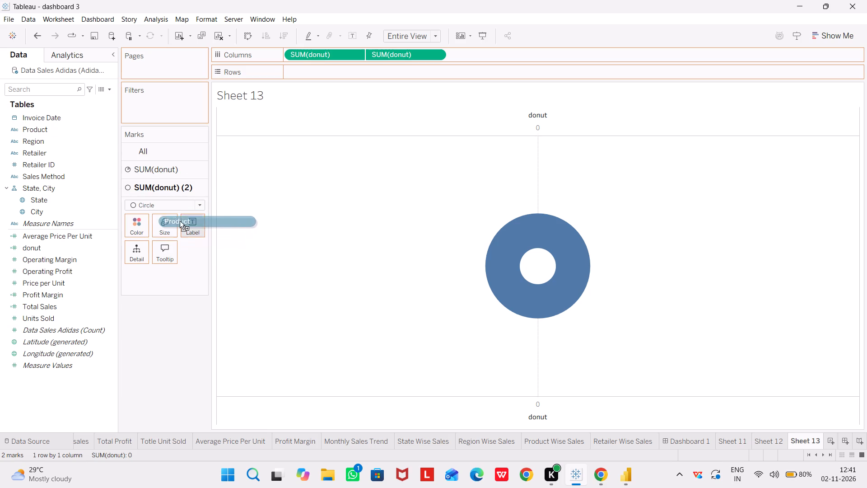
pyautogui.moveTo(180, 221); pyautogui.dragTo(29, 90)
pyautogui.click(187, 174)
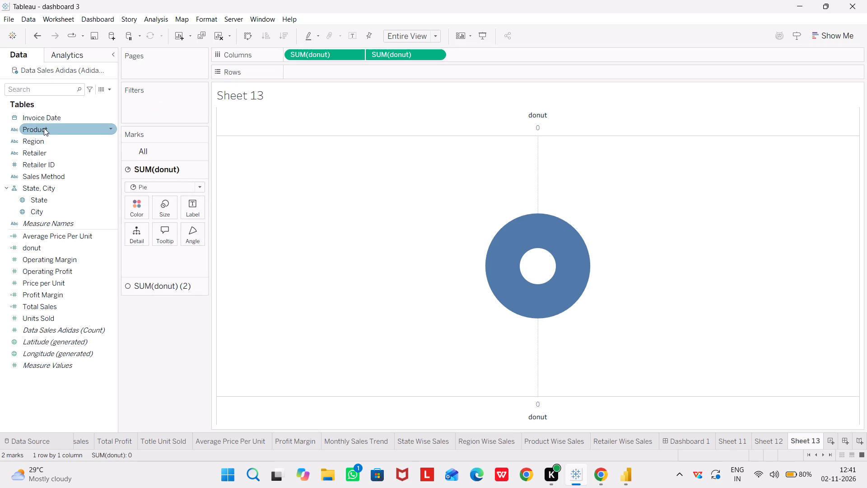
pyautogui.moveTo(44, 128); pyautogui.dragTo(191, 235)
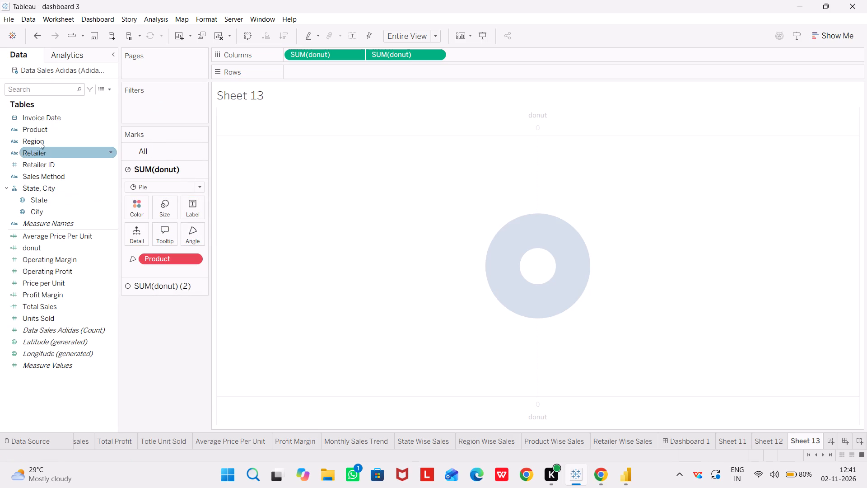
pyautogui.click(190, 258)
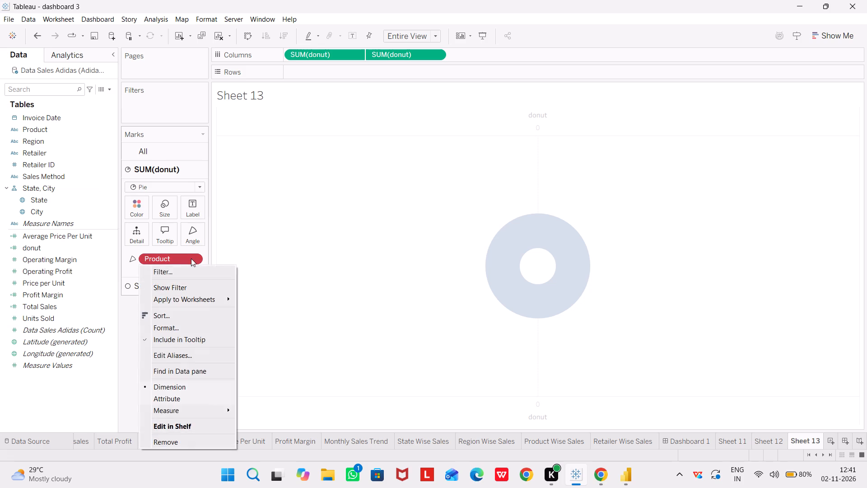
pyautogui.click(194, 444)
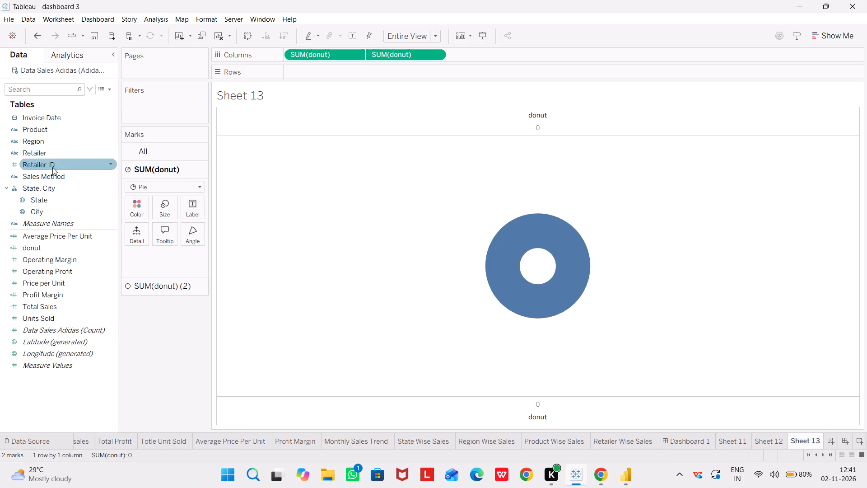
# Assign Region to the color and label of the first SUM(donut) pie, keeping it off the angle.
pyautogui.moveTo(47, 143); pyautogui.dragTo(201, 238)
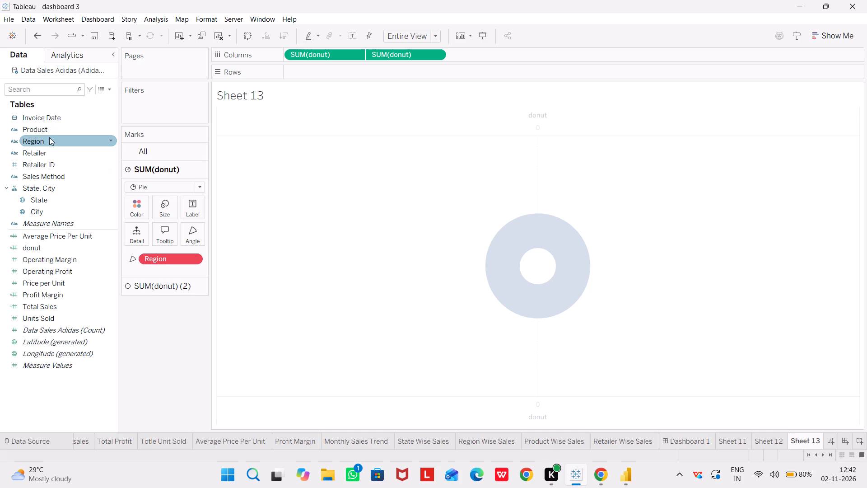
pyautogui.moveTo(43, 139); pyautogui.dragTo(139, 202)
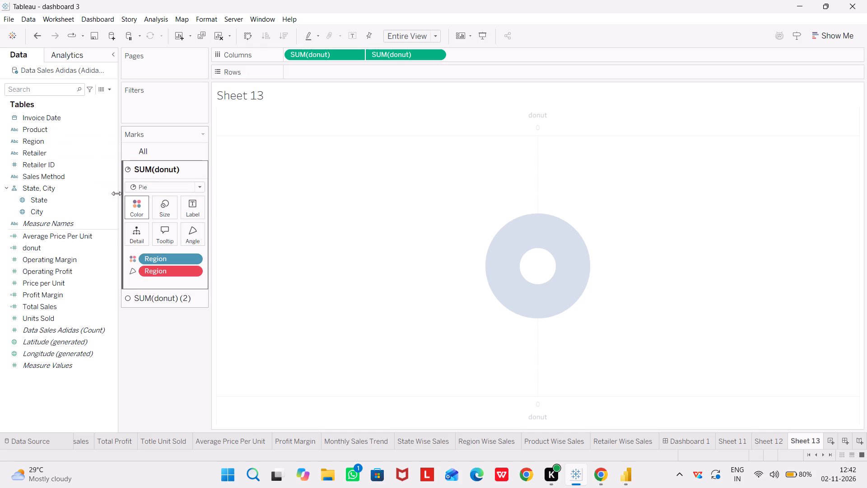
pyautogui.moveTo(32, 138); pyautogui.dragTo(192, 205)
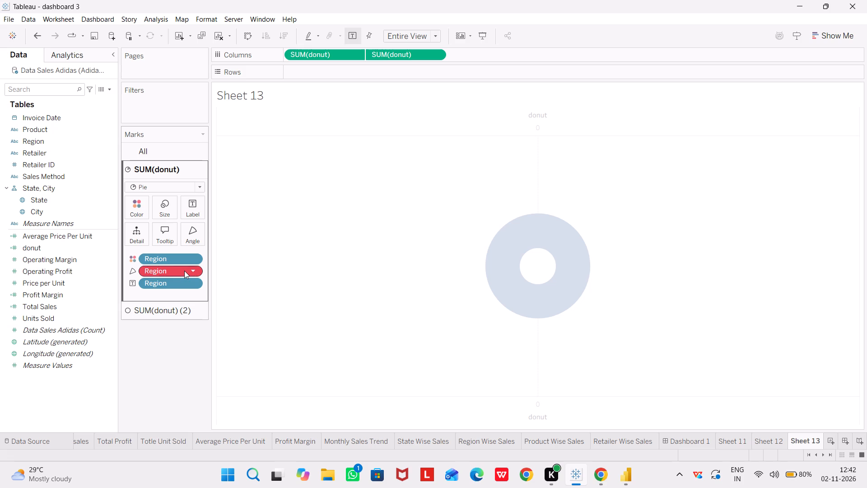
pyautogui.click(184, 271)
pyautogui.click(199, 273)
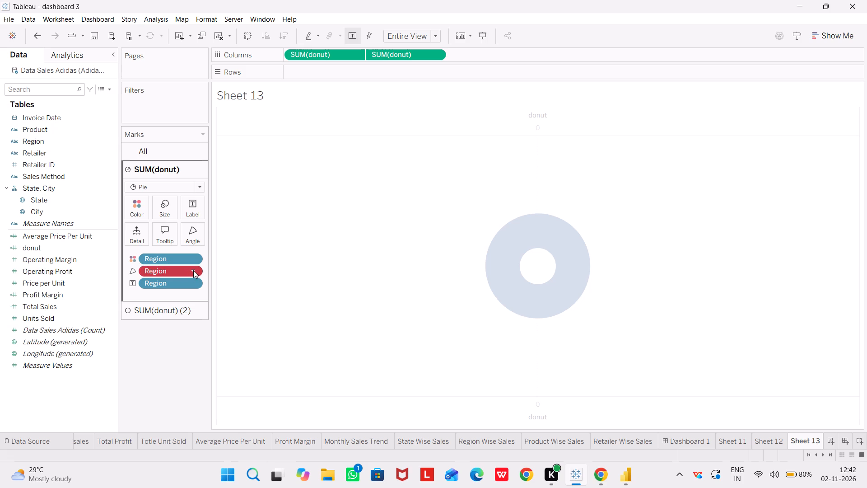
pyautogui.click(193, 270)
pyautogui.click(198, 454)
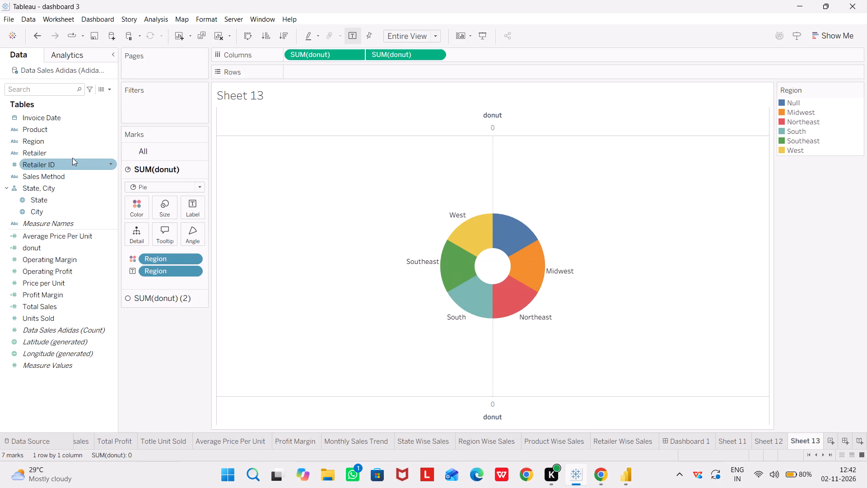
# Size the slices of the first SUM(donut) pie by assigning Total Sales to its angle.
pyautogui.moveTo(46, 306); pyautogui.dragTo(164, 212)
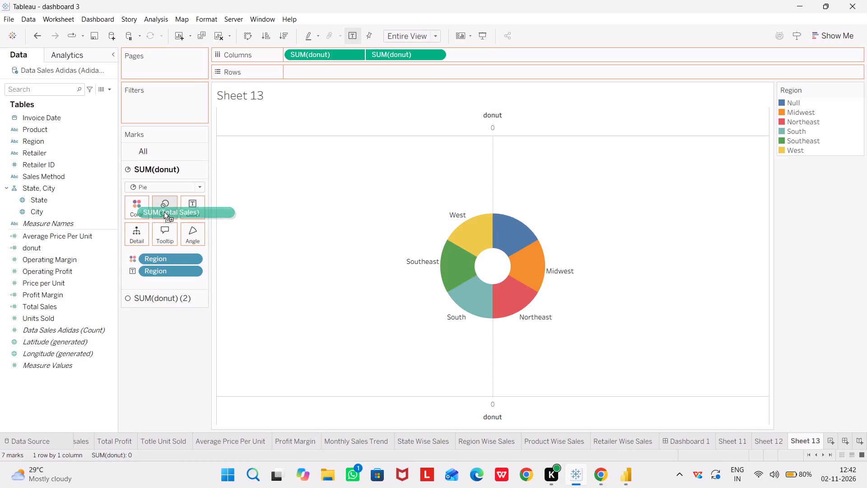
pyautogui.moveTo(164, 212); pyautogui.dragTo(193, 238)
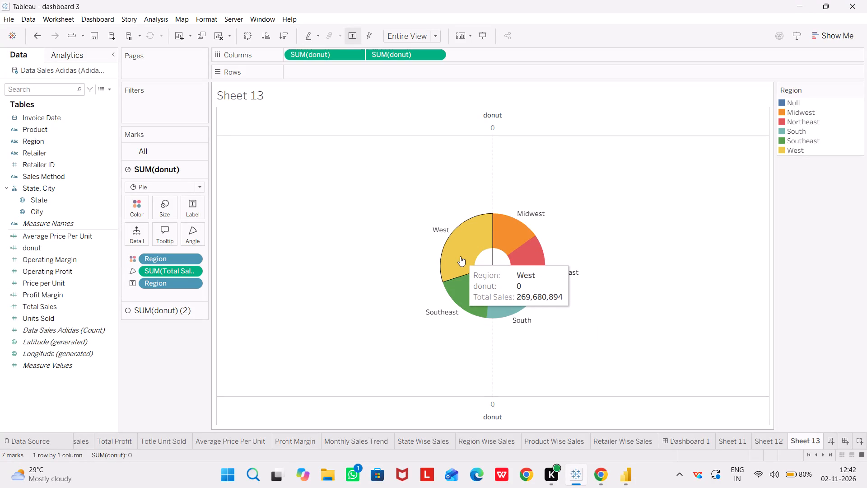
pyautogui.click(443, 323)
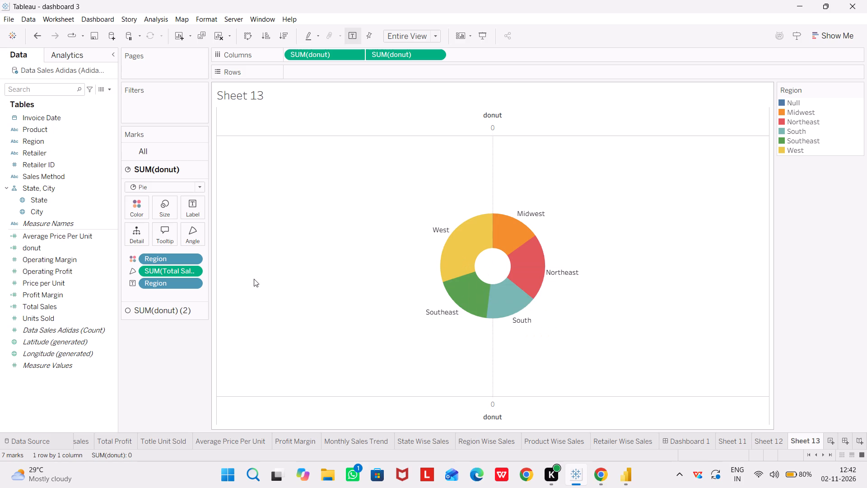
# Hide the donut axis headers of the chart on Sheet 13.
pyautogui.click(491, 413)
pyautogui.rightClick(491, 413)
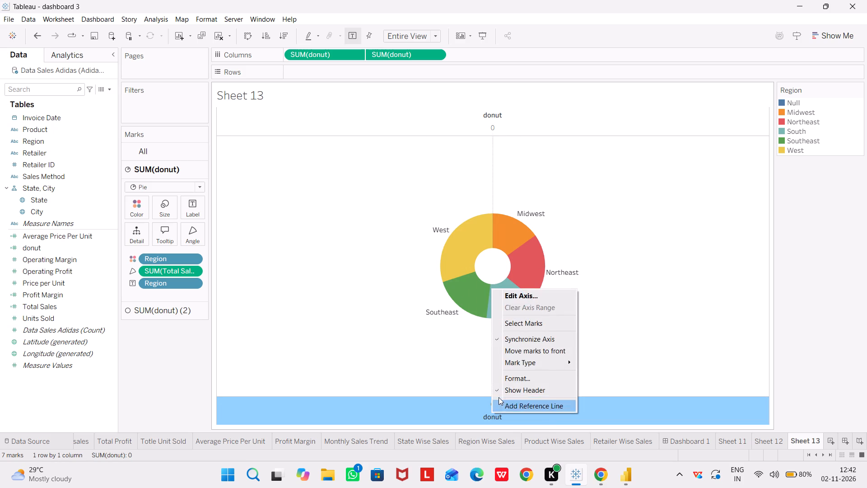
pyautogui.click(496, 391)
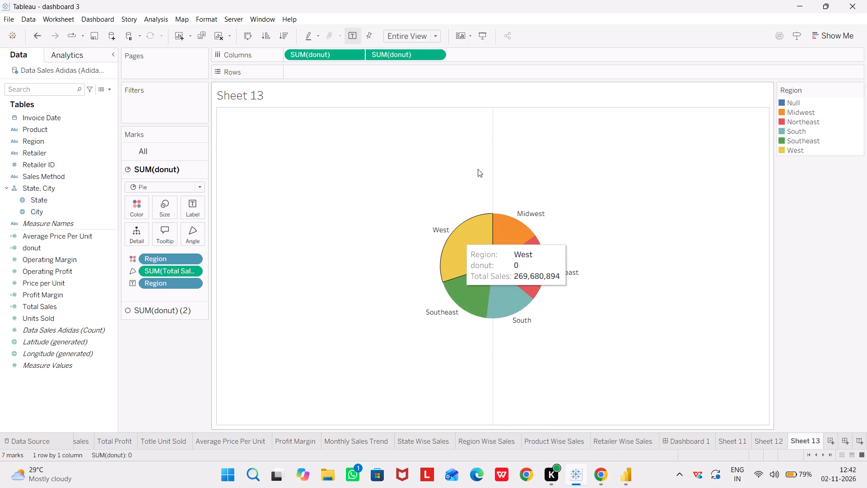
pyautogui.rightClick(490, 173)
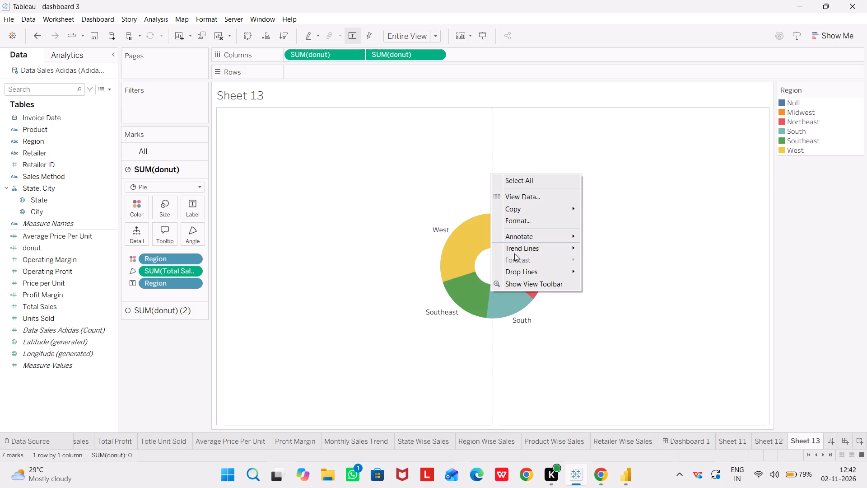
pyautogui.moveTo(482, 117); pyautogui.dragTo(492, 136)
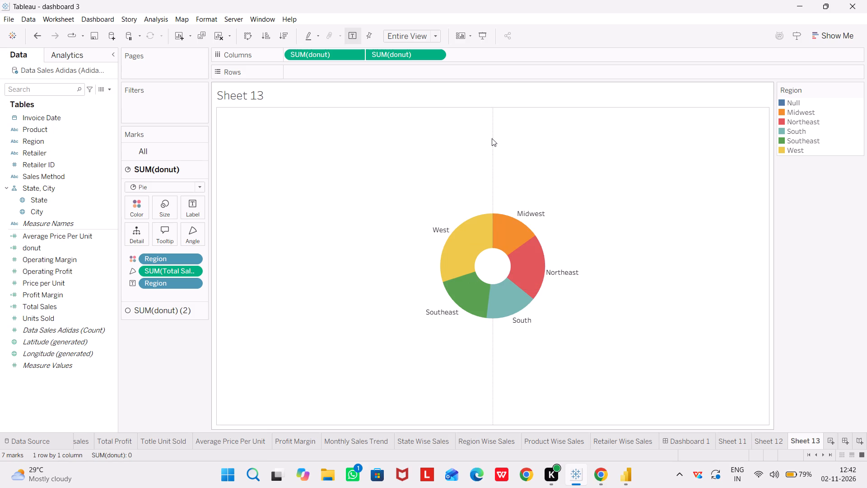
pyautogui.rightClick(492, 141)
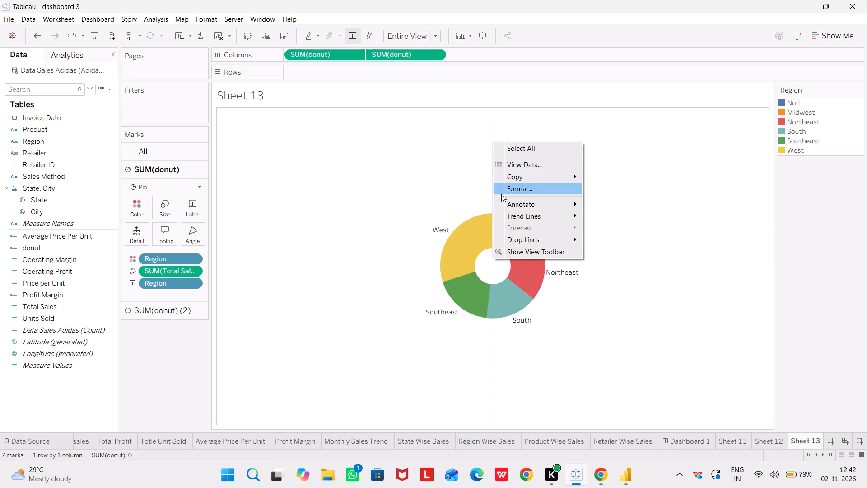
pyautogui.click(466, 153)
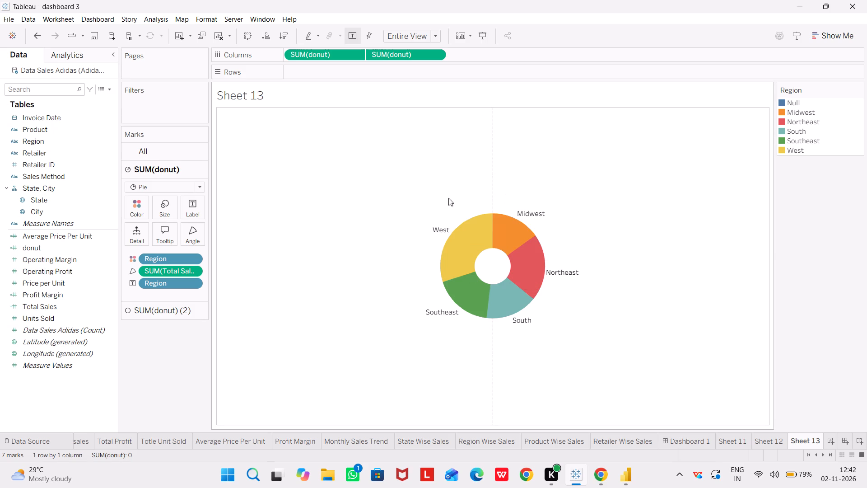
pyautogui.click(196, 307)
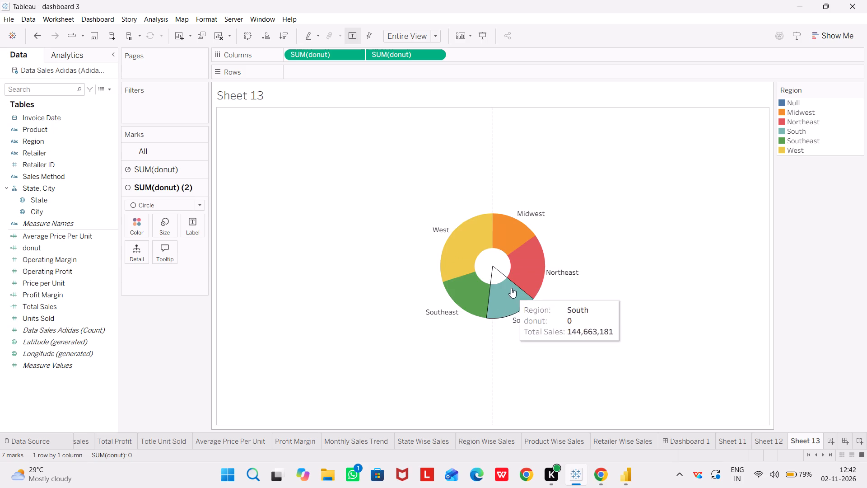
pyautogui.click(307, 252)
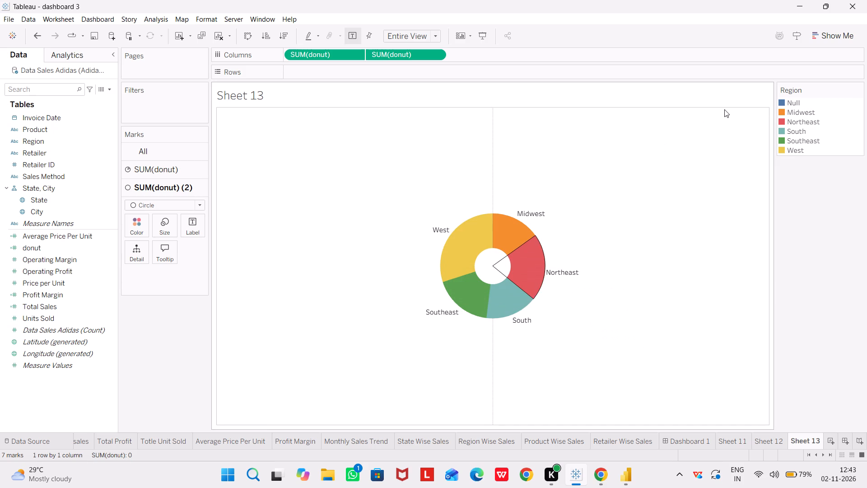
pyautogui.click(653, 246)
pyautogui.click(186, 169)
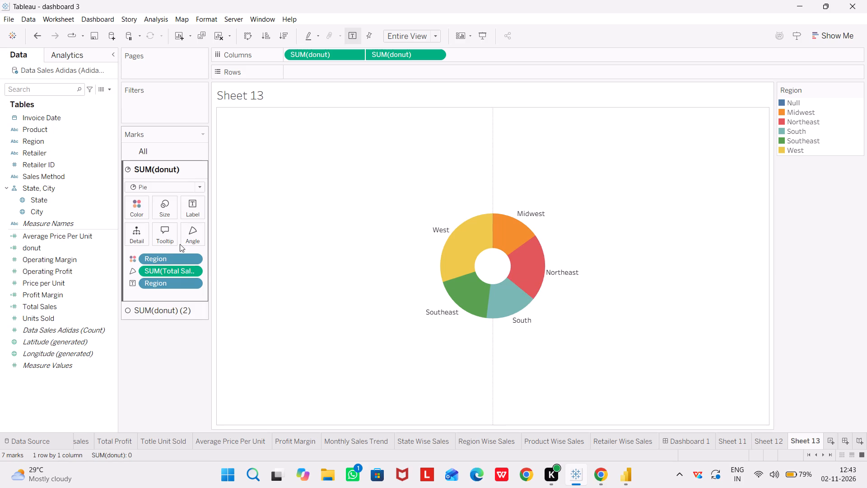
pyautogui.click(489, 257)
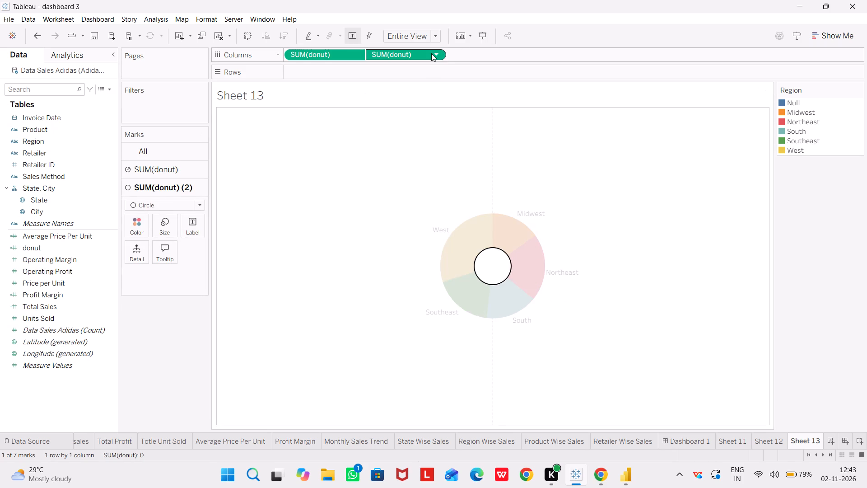
# Remove the second SUM(donut) from Columns.
pyautogui.click(431, 53)
pyautogui.click(435, 53)
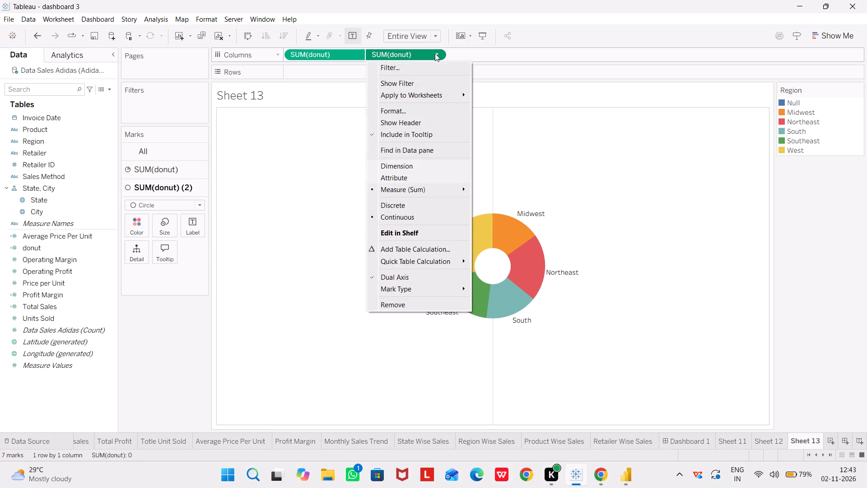
pyautogui.click(382, 304)
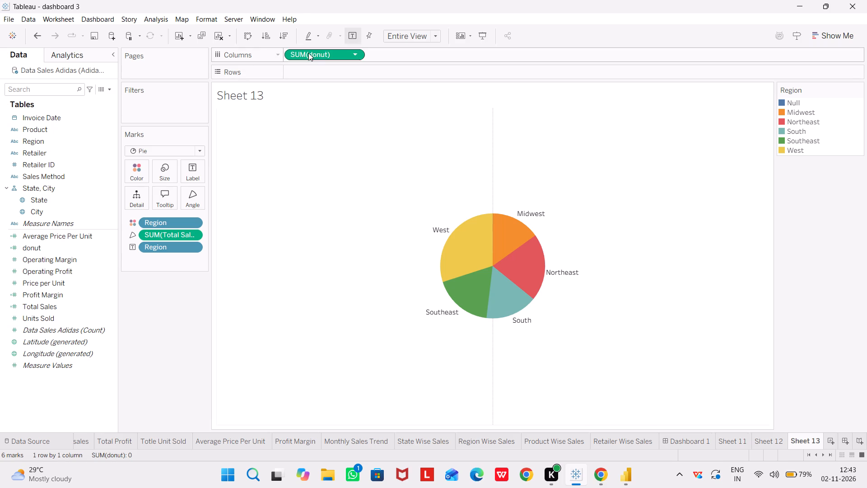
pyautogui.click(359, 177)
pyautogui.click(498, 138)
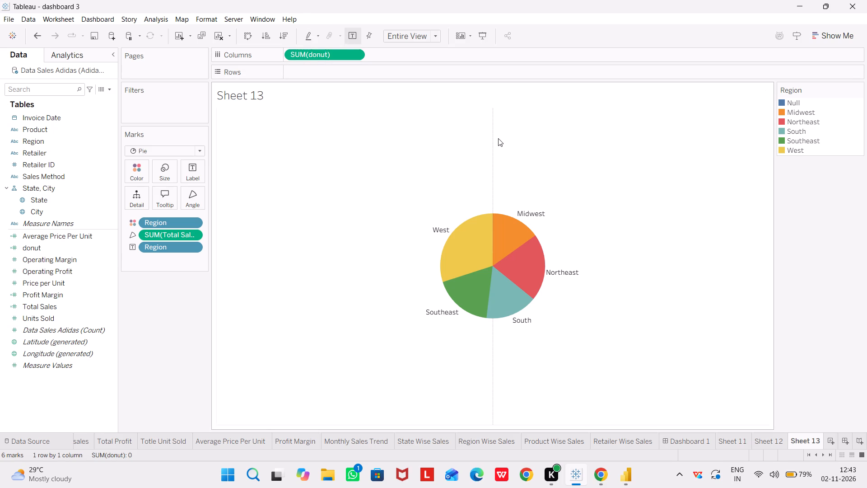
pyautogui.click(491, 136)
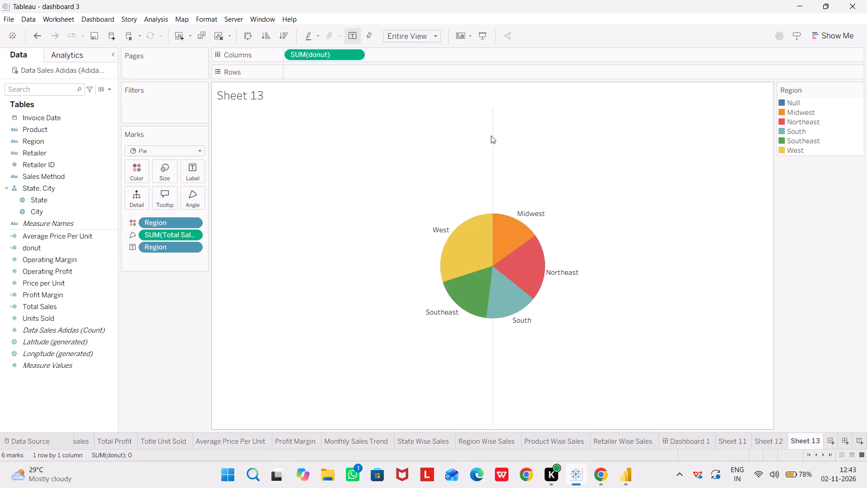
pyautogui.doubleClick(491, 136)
# Add the donut measure a second time to Columns, beside the existing SUM(donut), leaving Rows empty.
pyautogui.click(335, 219)
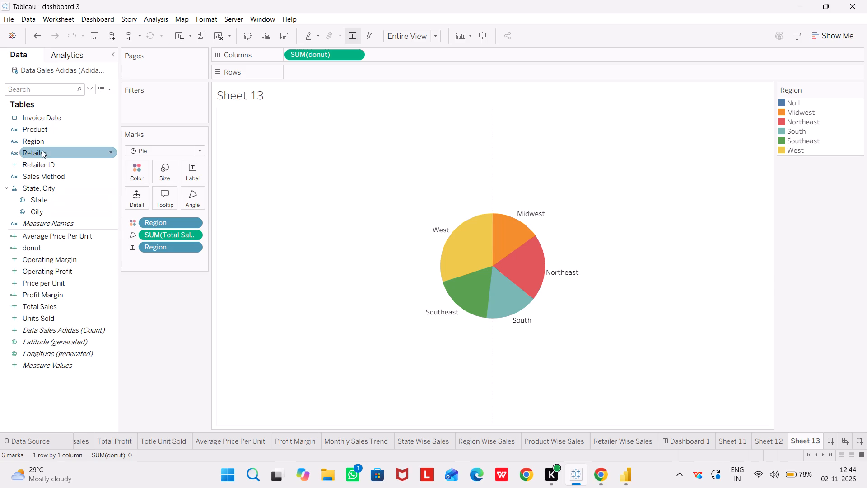
pyautogui.moveTo(43, 251); pyautogui.dragTo(313, 99)
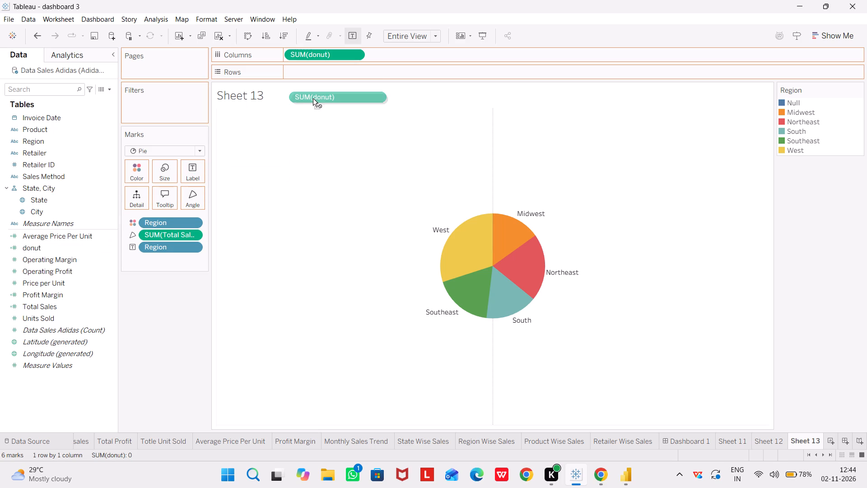
pyautogui.moveTo(313, 99); pyautogui.dragTo(306, 72)
pyautogui.click(306, 72)
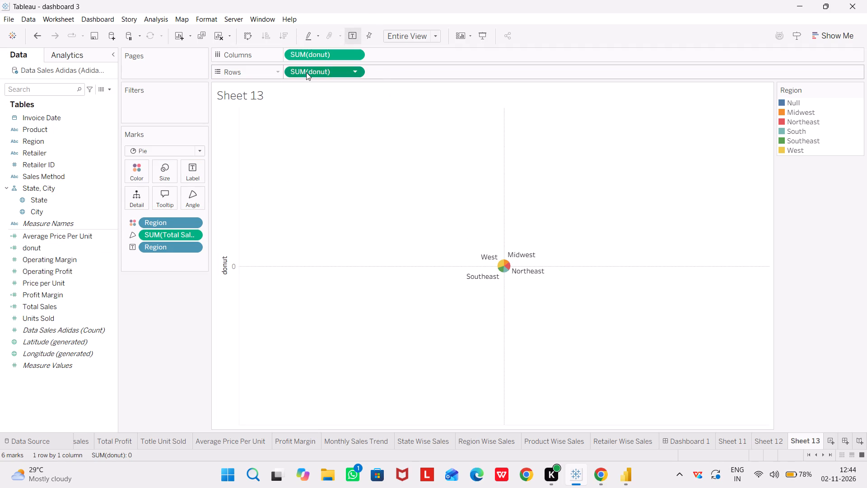
pyautogui.moveTo(306, 72); pyautogui.dragTo(380, 56)
pyautogui.moveTo(367, 61); pyautogui.dragTo(420, 69)
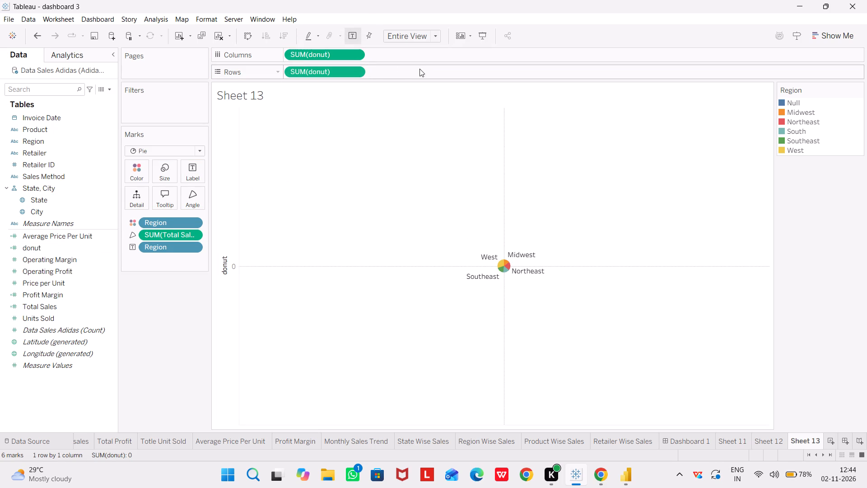
pyautogui.click(420, 69)
pyautogui.moveTo(348, 69); pyautogui.dragTo(425, 50)
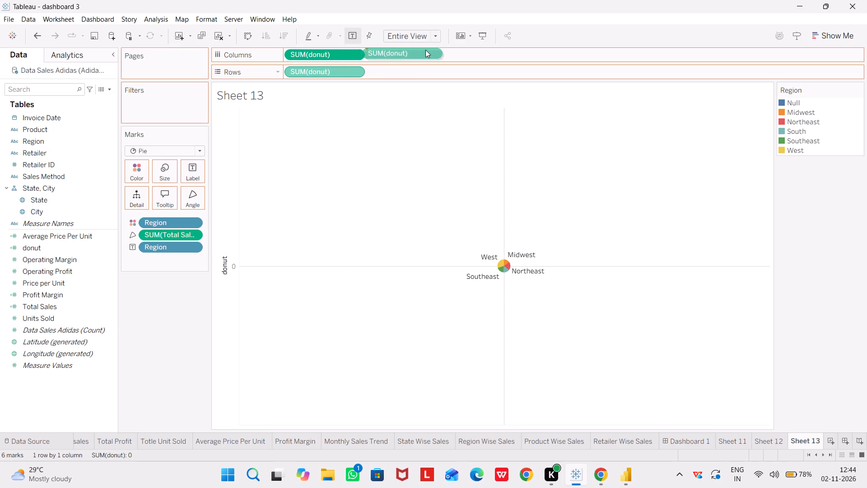
# Combine the two SUM(donut) pies into a dual-axis chart and synchronize their axes.
pyautogui.click(437, 53)
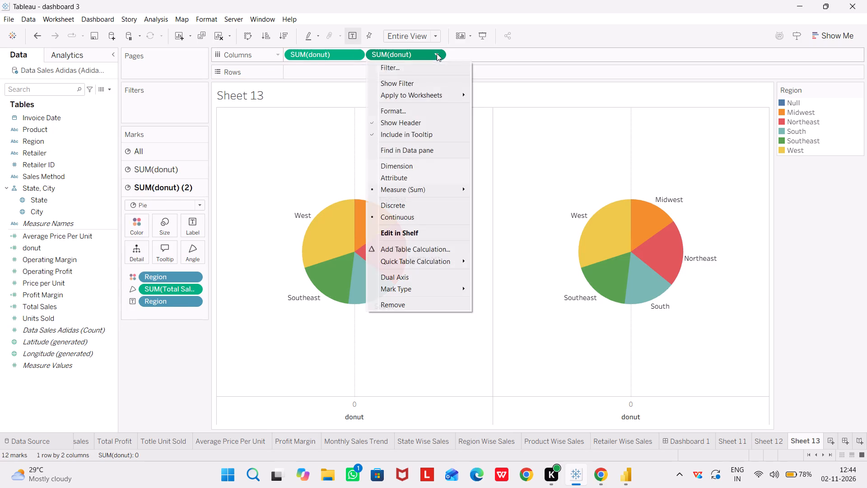
pyautogui.click(371, 274)
pyautogui.click(382, 176)
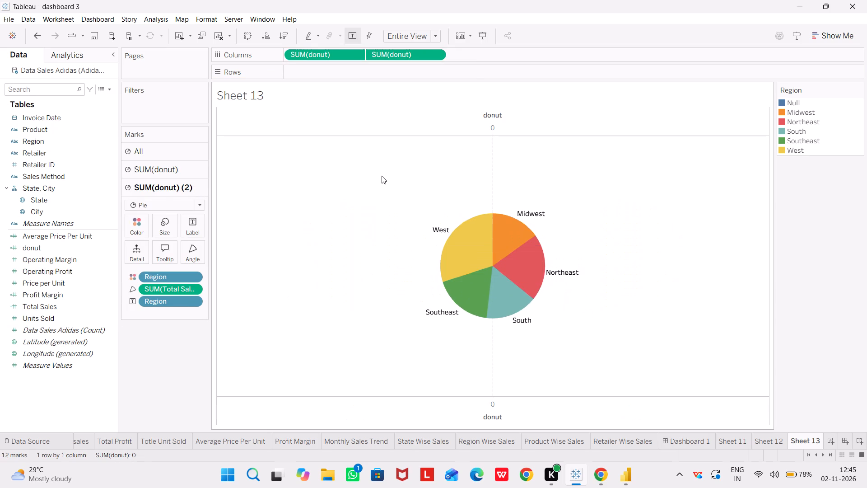
pyautogui.click(486, 417)
pyautogui.rightClick(486, 417)
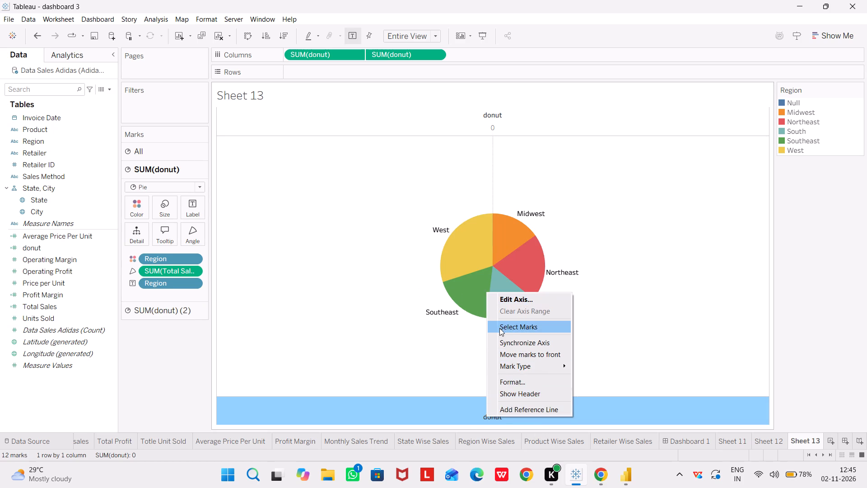
pyautogui.click(494, 343)
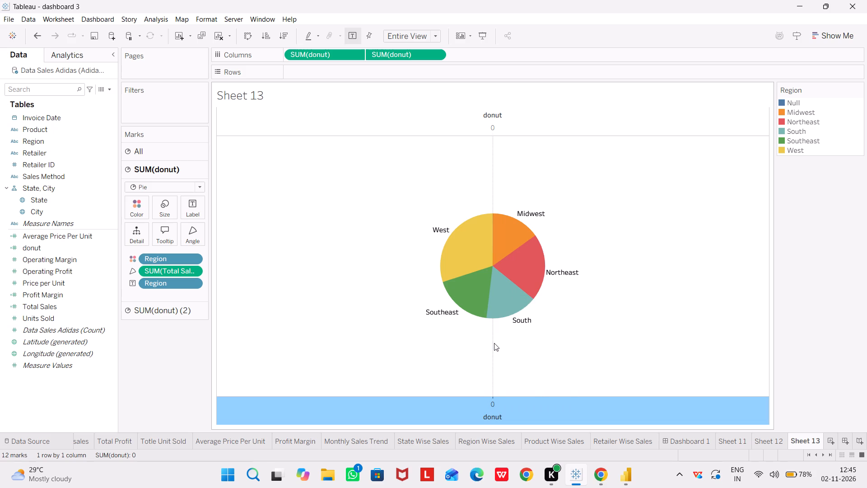
# Hide the donut axis headers of the dual-axis pie chart.
pyautogui.rightClick(496, 399)
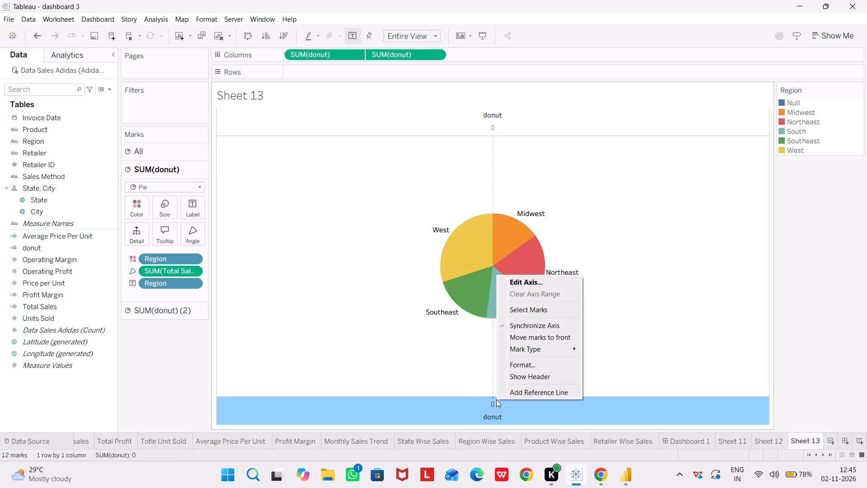
pyautogui.click(505, 379)
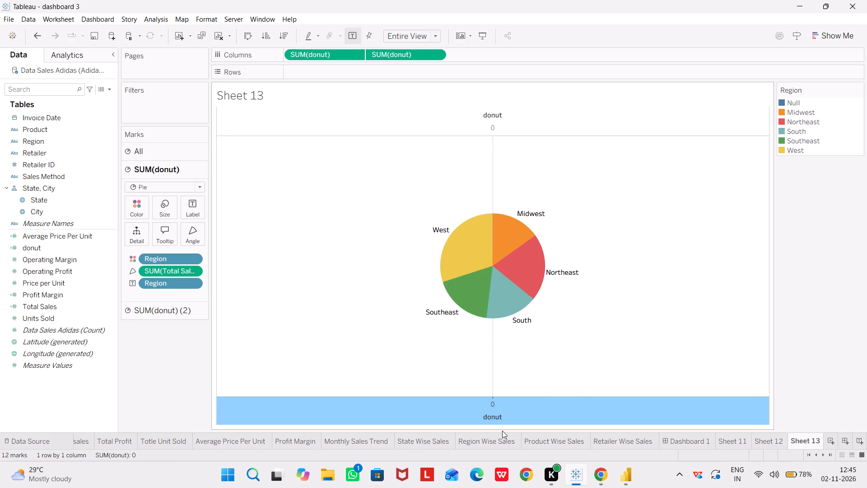
pyautogui.click(469, 359)
pyautogui.click(485, 402)
pyautogui.rightClick(485, 402)
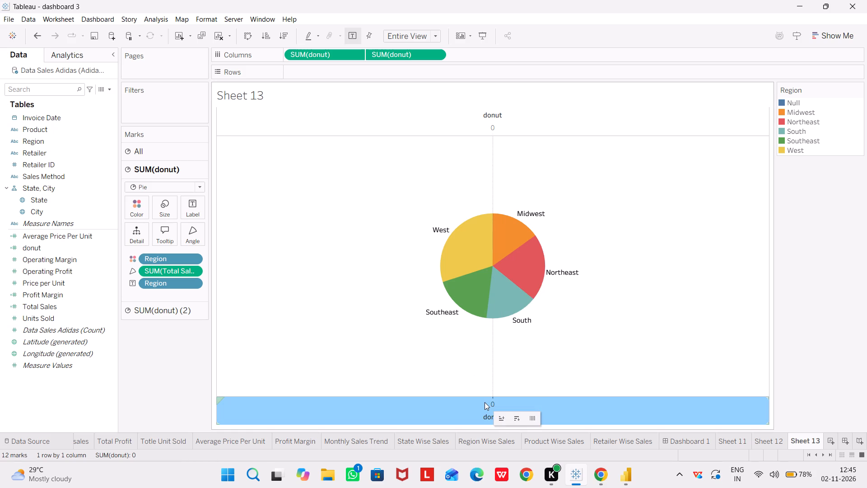
pyautogui.click(489, 378)
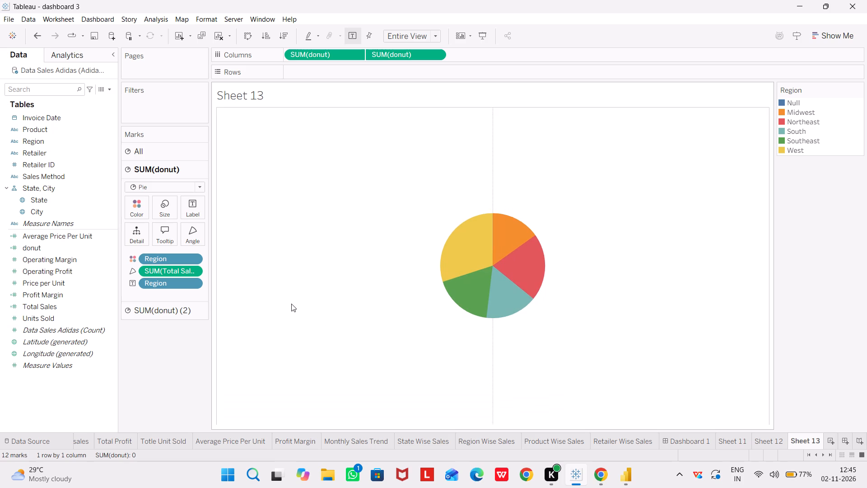
pyautogui.click(291, 304)
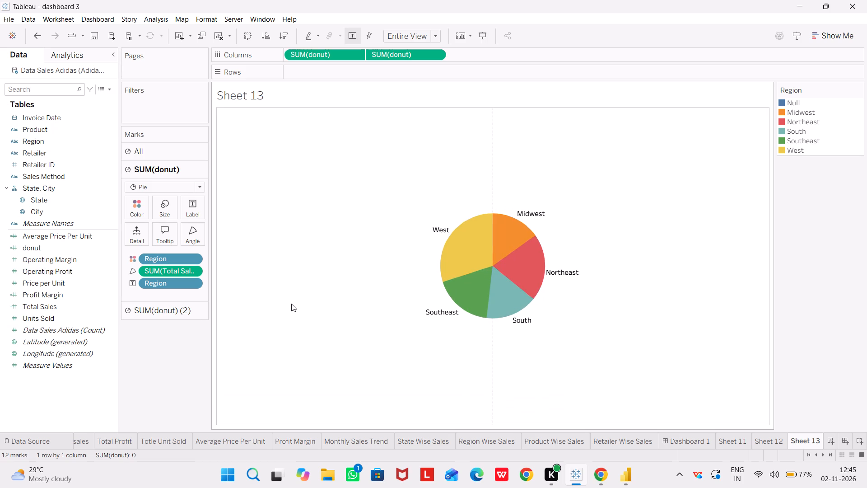
# Open the Product Wise Sales sheet.
pyautogui.click(561, 442)
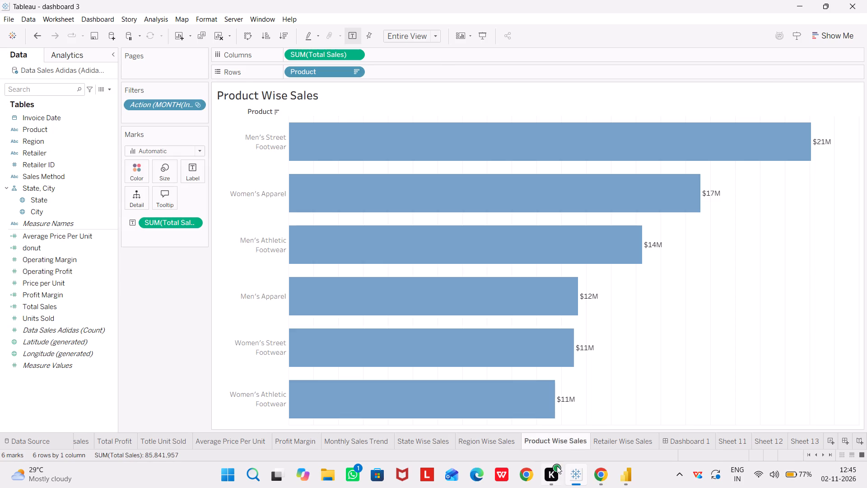
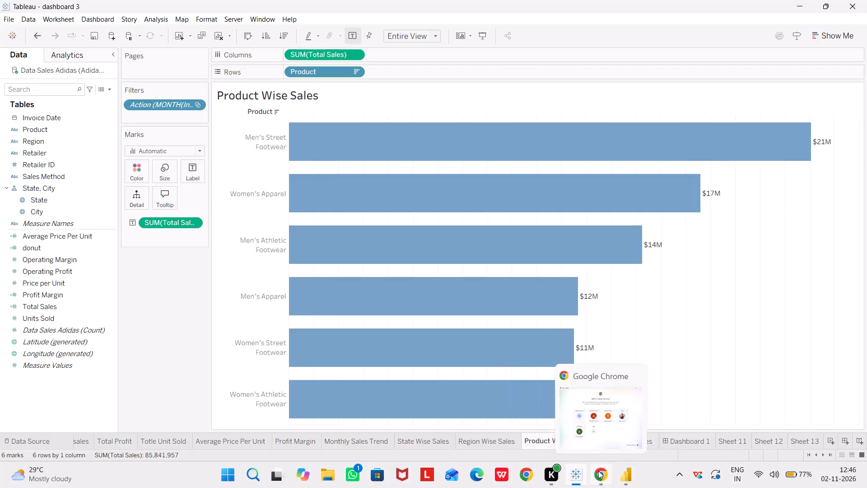
# Examine the Madhav Ecommerce Sales Dashboard in the Power BI file Assignment1 for reference, including its State slicer, and return to Tableau.
pyautogui.click(625, 479)
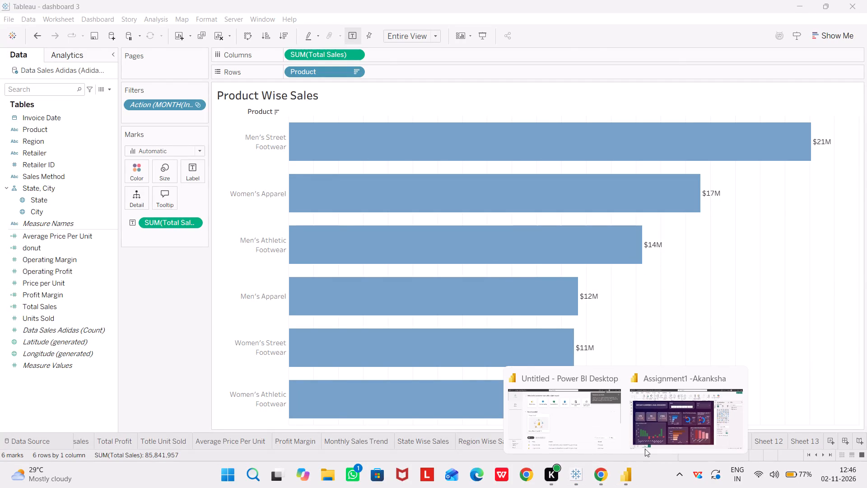
pyautogui.click(660, 436)
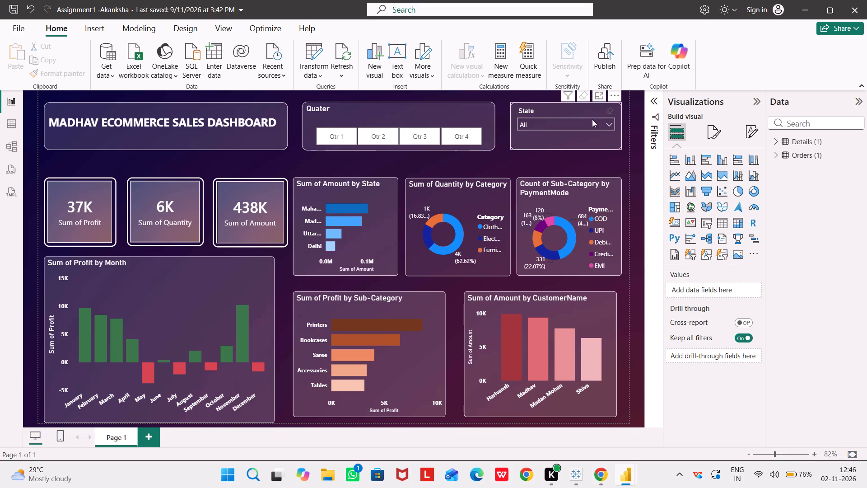
pyautogui.click(605, 121)
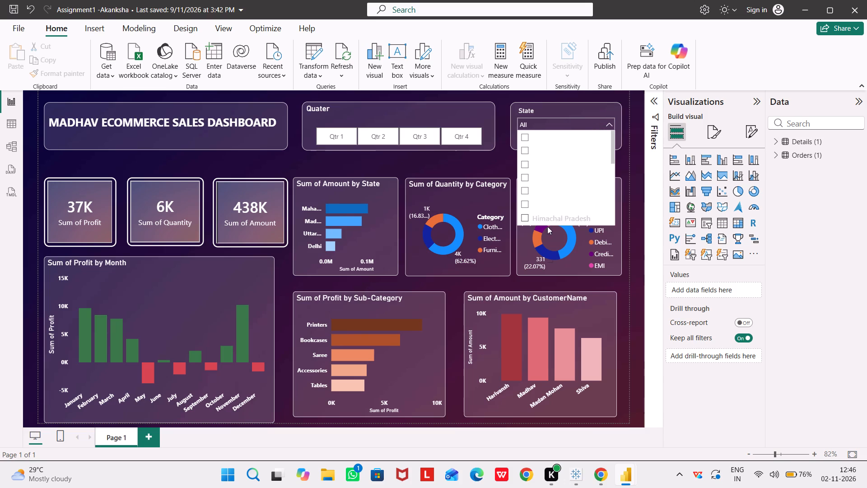
pyautogui.click(501, 164)
pyautogui.click(492, 205)
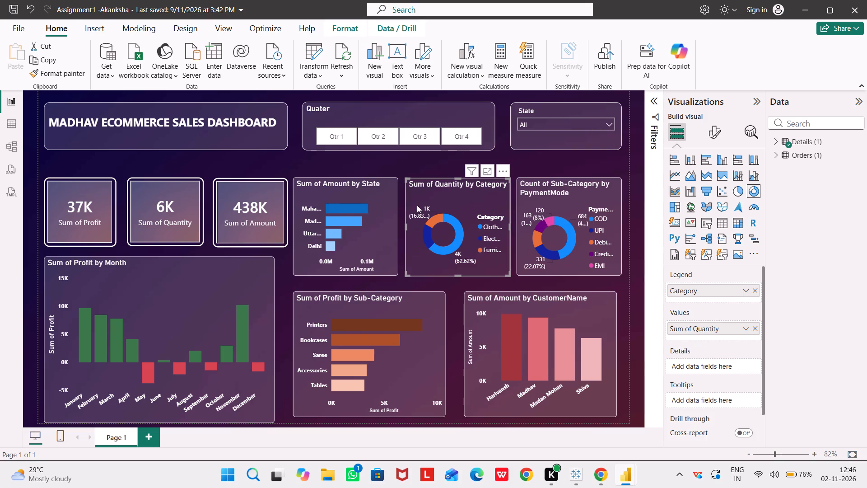
pyautogui.click(393, 207)
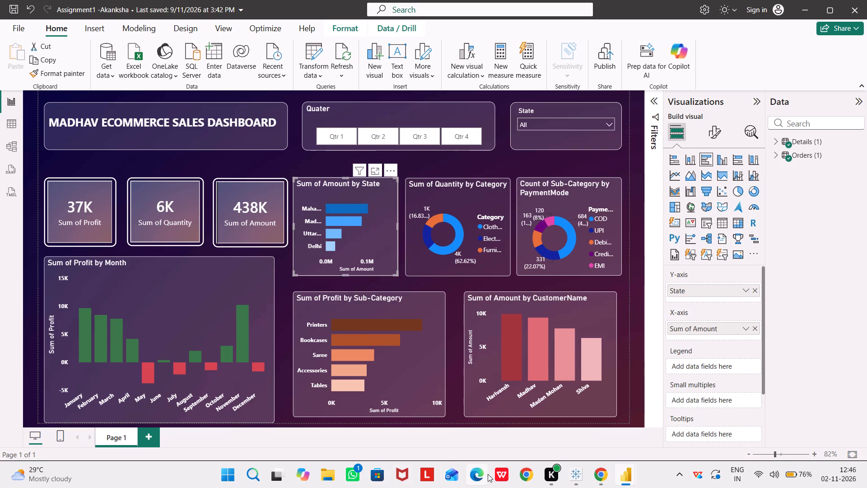
pyautogui.click(574, 473)
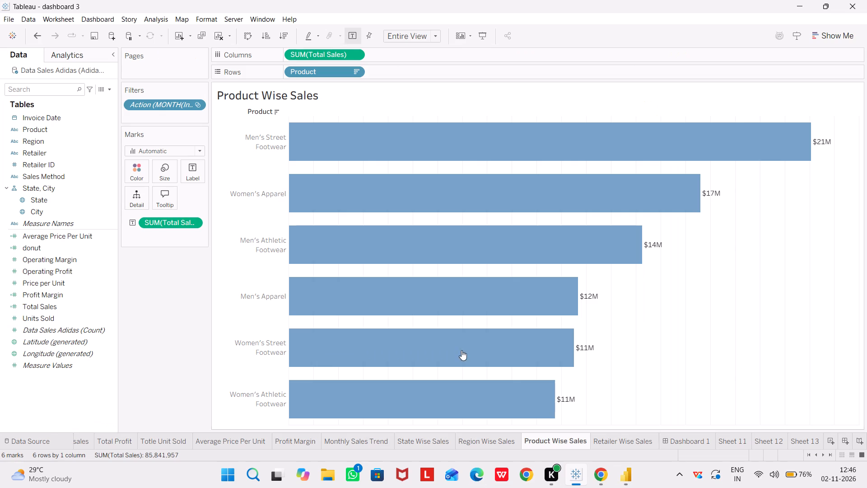
# Open Dashboard 1.
pyautogui.click(227, 444)
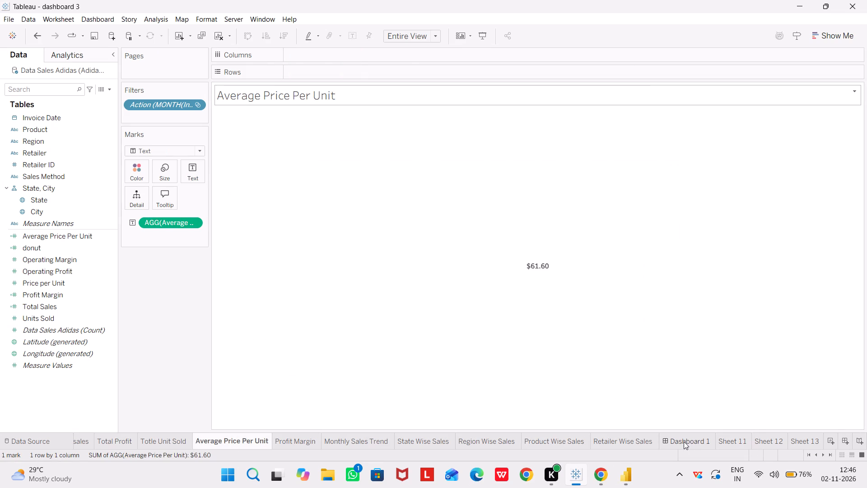
pyautogui.click(684, 441)
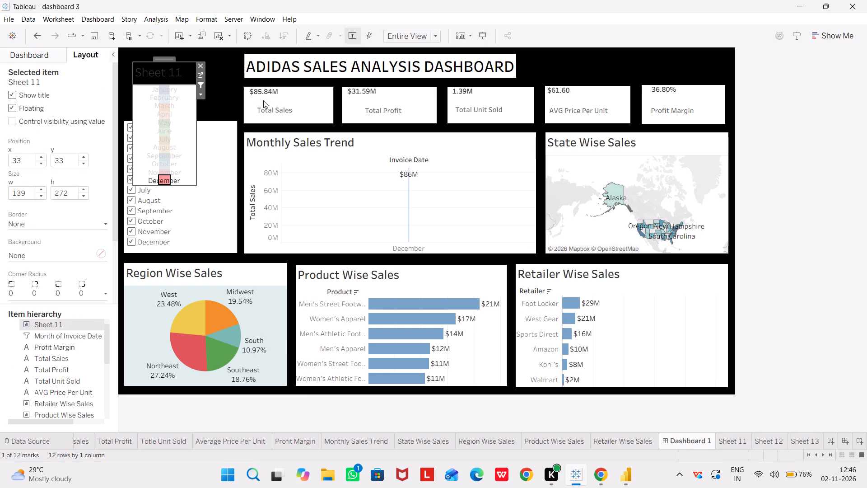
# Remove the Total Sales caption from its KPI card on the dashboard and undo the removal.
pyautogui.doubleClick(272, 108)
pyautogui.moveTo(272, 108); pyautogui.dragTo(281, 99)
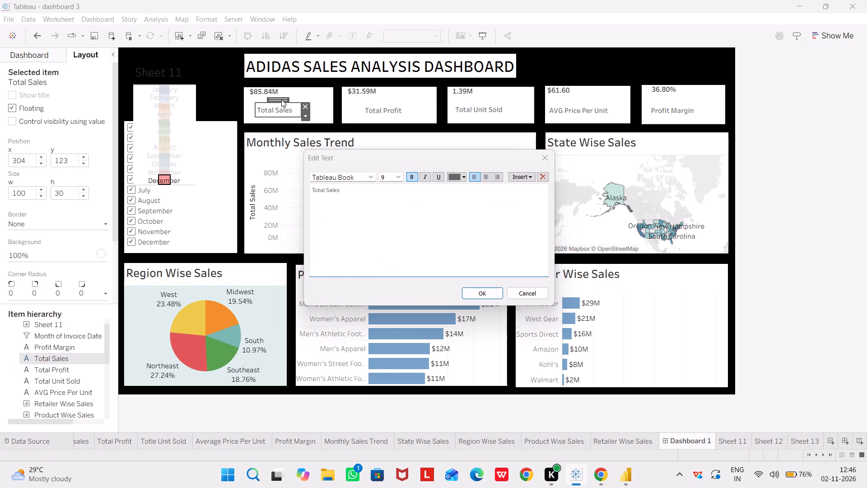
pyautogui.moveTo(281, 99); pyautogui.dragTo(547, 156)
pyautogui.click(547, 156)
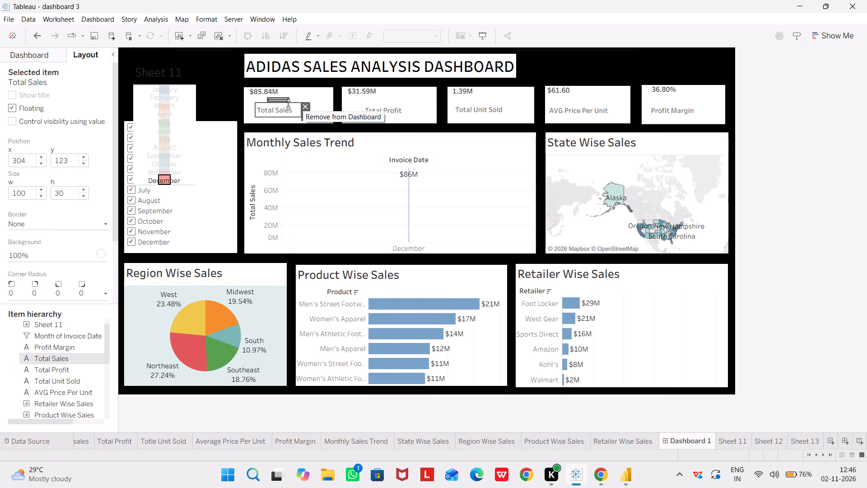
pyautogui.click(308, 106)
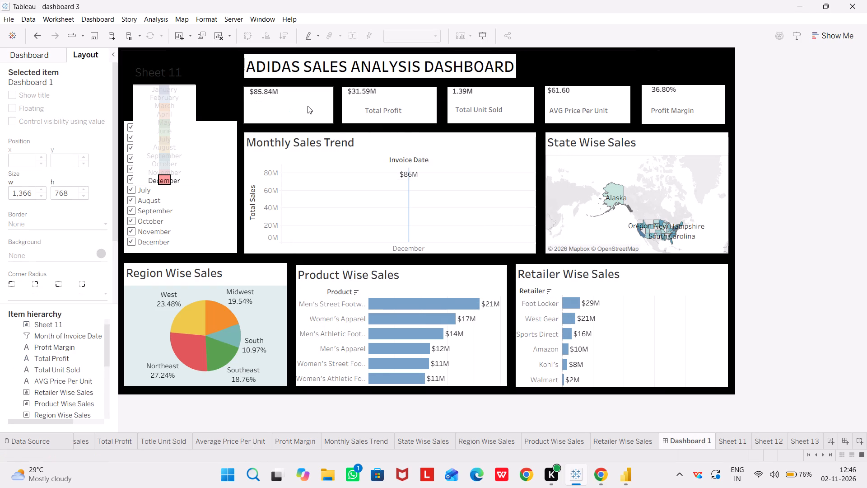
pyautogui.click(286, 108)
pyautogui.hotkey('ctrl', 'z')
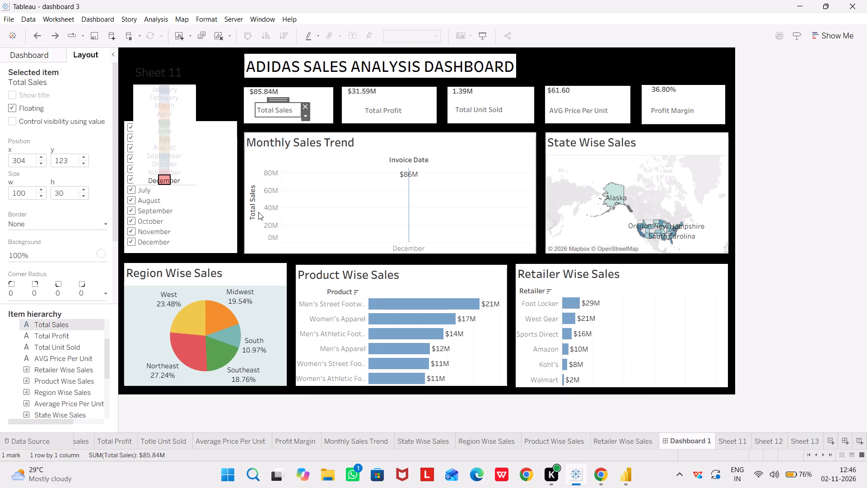
# Move the floating Sheet 11 month selector over the Monthly Sales Trend chart, to about x 780, y 177.
pyautogui.click(151, 64)
pyautogui.moveTo(160, 58); pyautogui.dragTo(516, 126)
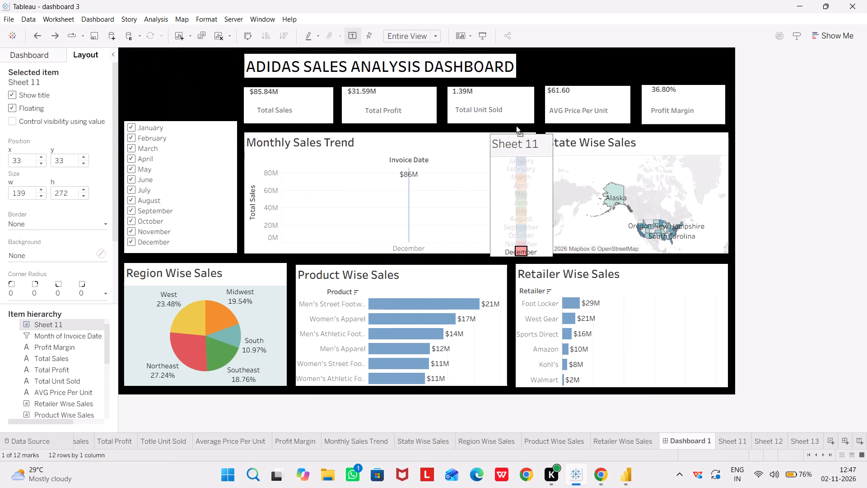
pyautogui.moveTo(516, 126); pyautogui.dragTo(497, 123)
# Filter the dashboard to March using the Sheet 11 month selector.
pyautogui.click(452, 150)
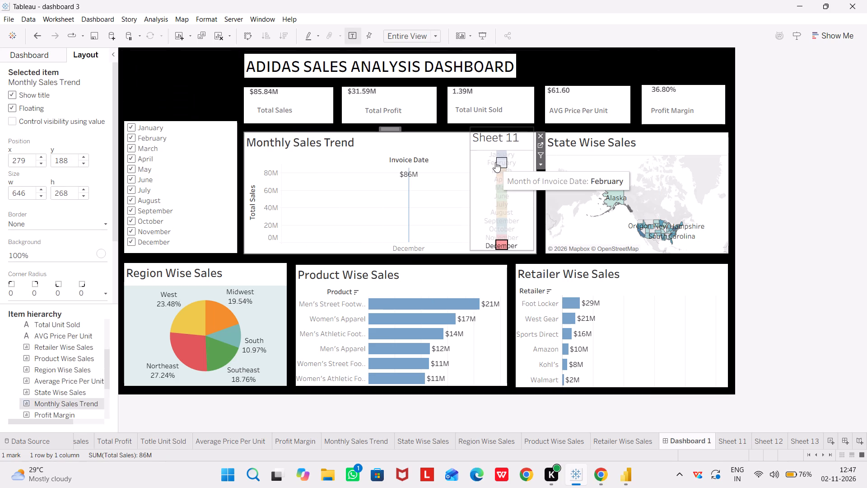
pyautogui.click(496, 162)
pyautogui.click(476, 174)
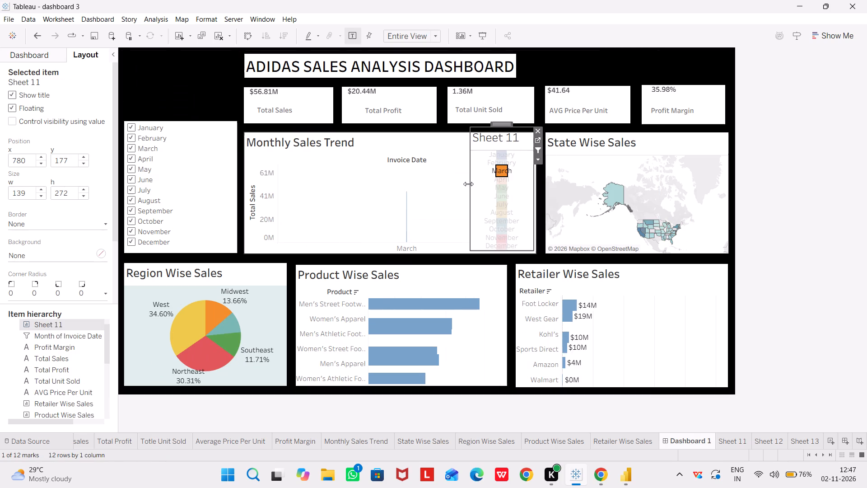
pyautogui.click(468, 184)
pyautogui.click(453, 192)
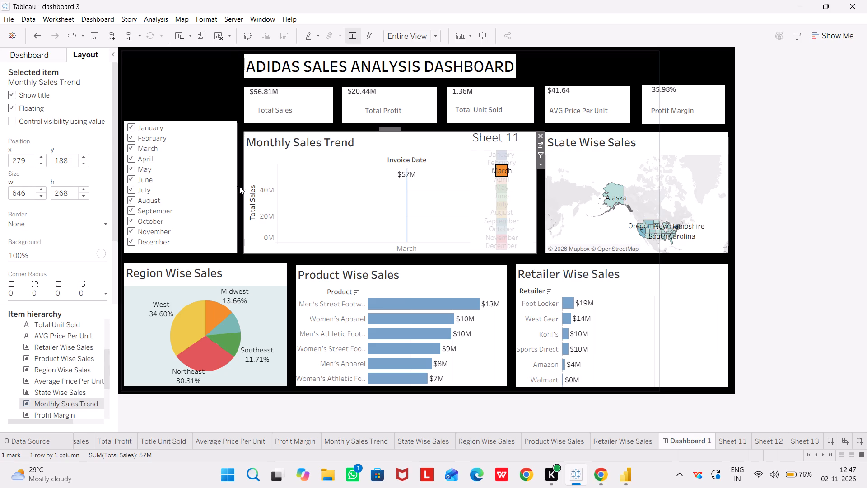
# Remove the tiled layout container from the dashboard.
pyautogui.click(239, 185)
pyautogui.click(539, 105)
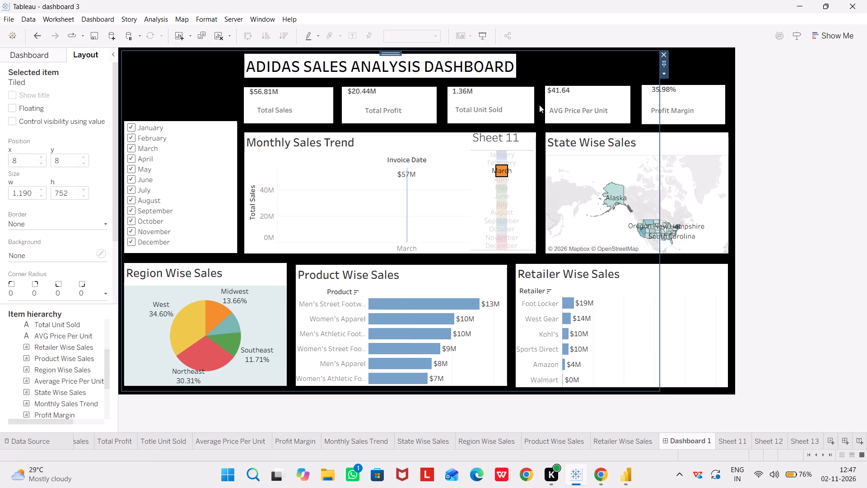
pyautogui.click(539, 76)
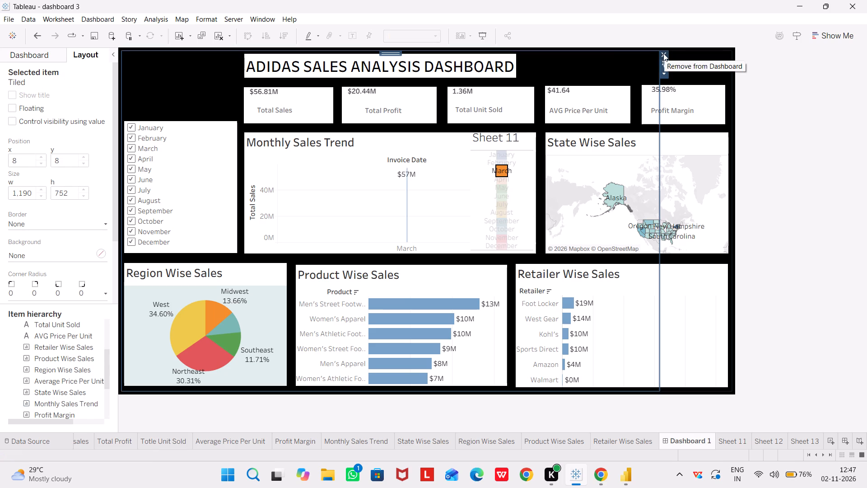
pyautogui.click(663, 53)
pyautogui.click(663, 104)
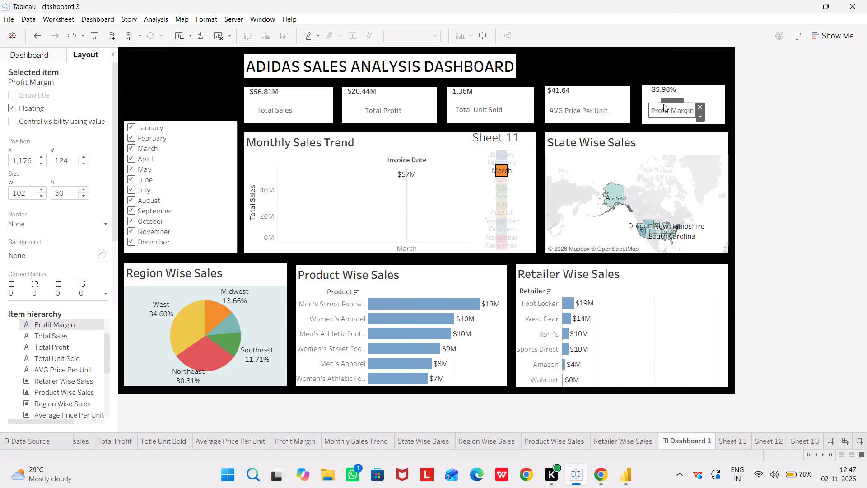
# Open the Profit Margin sheet.
pyautogui.click(282, 440)
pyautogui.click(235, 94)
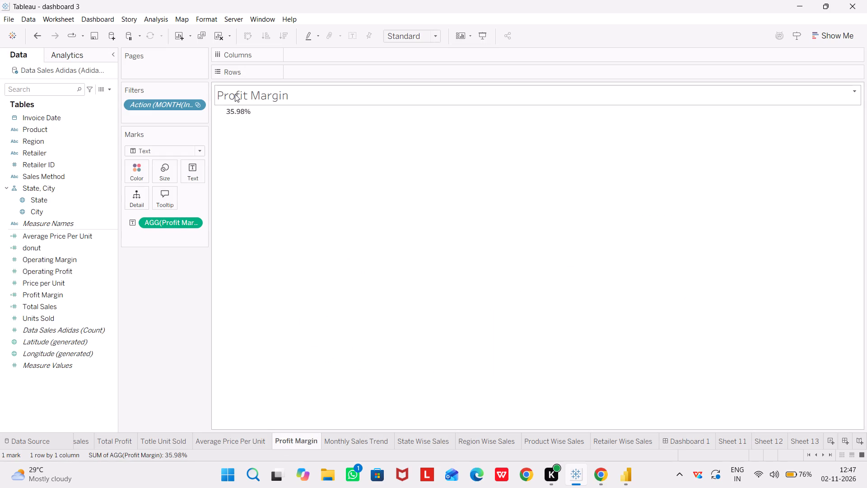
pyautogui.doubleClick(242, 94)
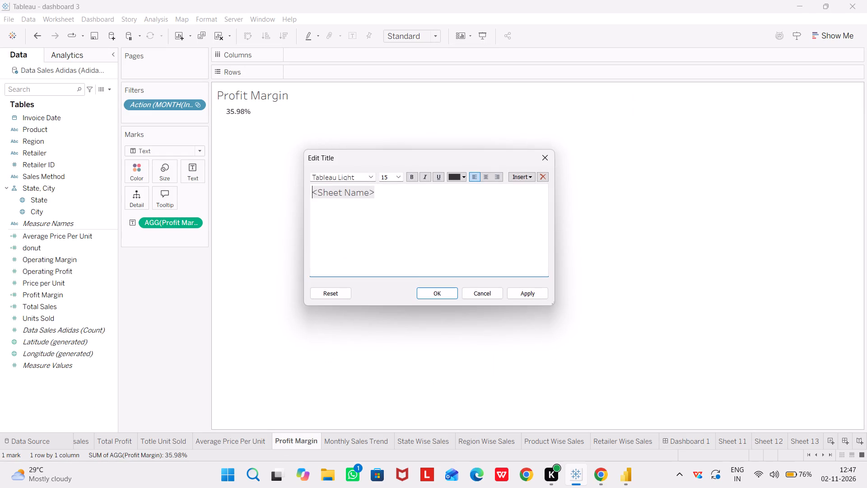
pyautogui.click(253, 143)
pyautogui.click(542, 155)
# View the summary data behind the Profit Margin value and close the data view.
pyautogui.click(244, 107)
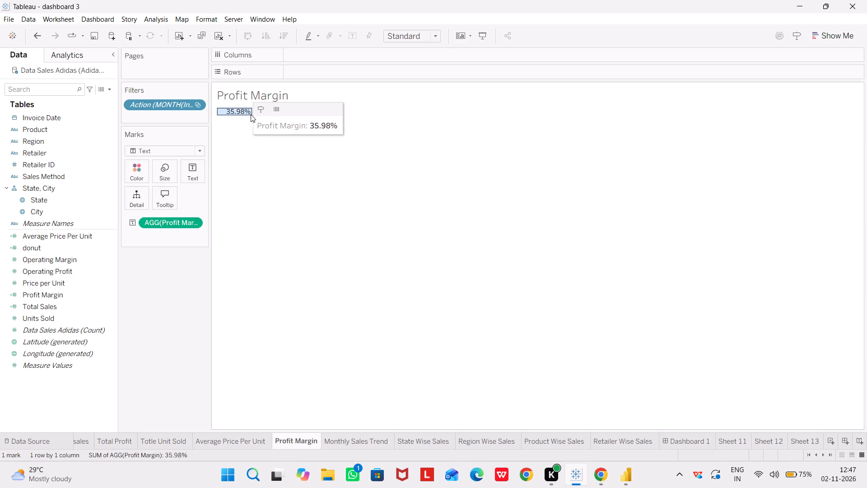
pyautogui.click(273, 109)
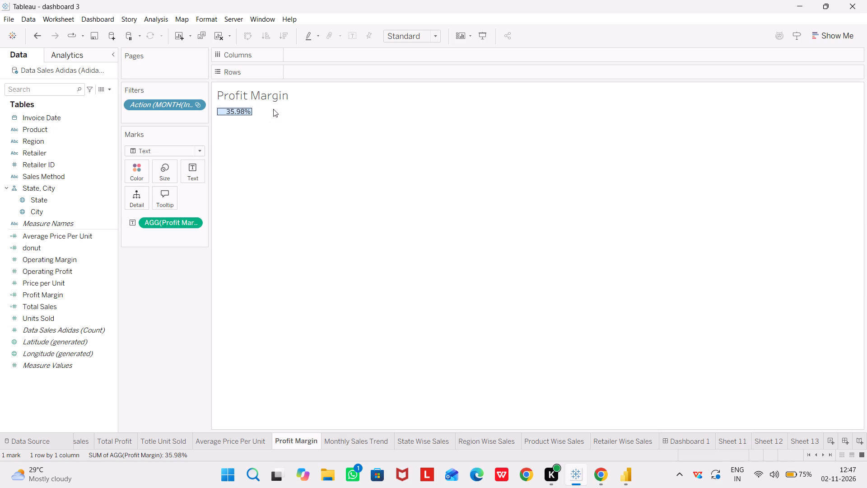
pyautogui.click(255, 110)
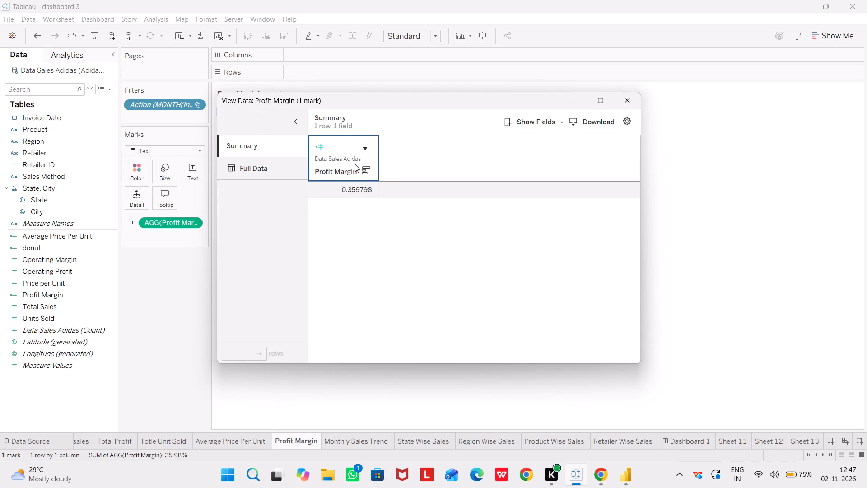
pyautogui.click(365, 149)
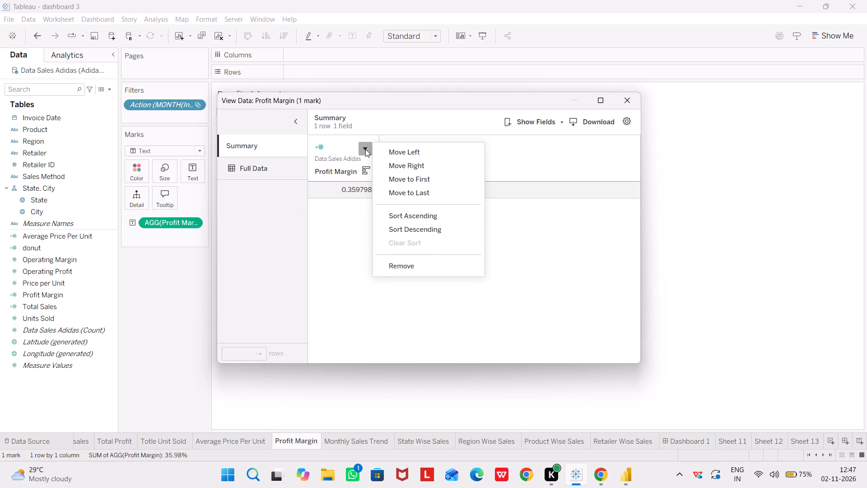
pyautogui.click(353, 252)
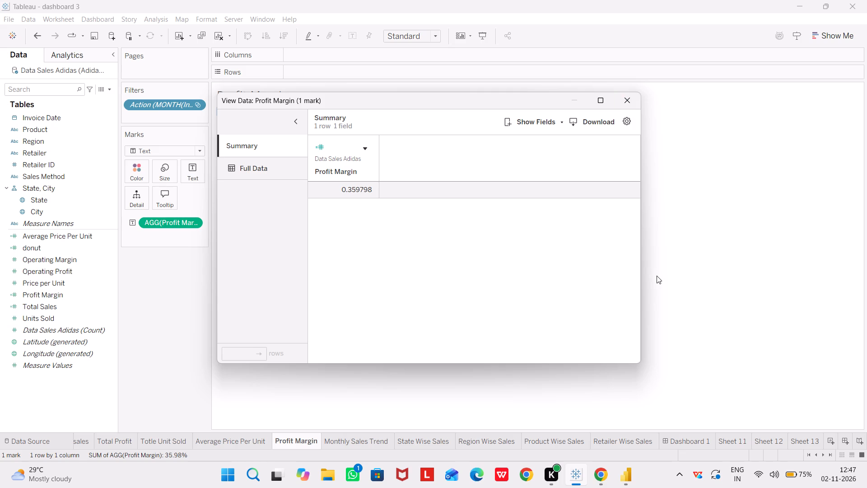
pyautogui.click(657, 276)
pyautogui.click(623, 100)
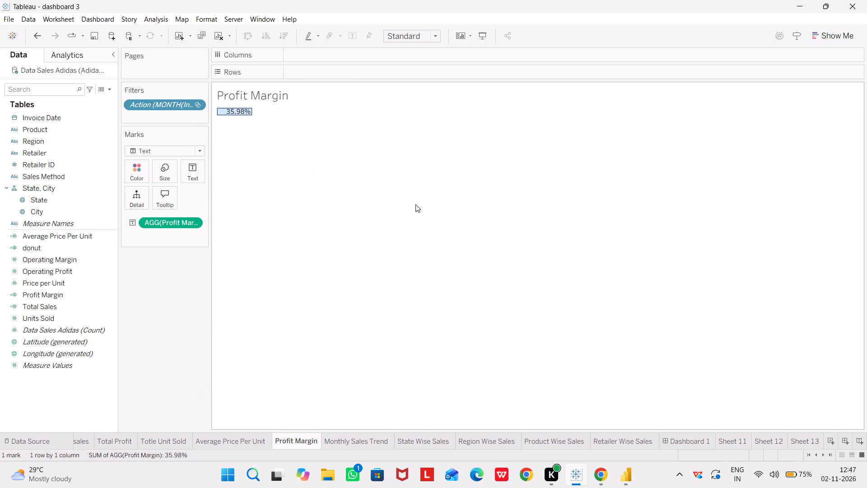
# Enlarge the Profit Margin text mark slightly, keeping the percentage fully readable in its cell.
pyautogui.click(317, 126)
pyautogui.click(161, 176)
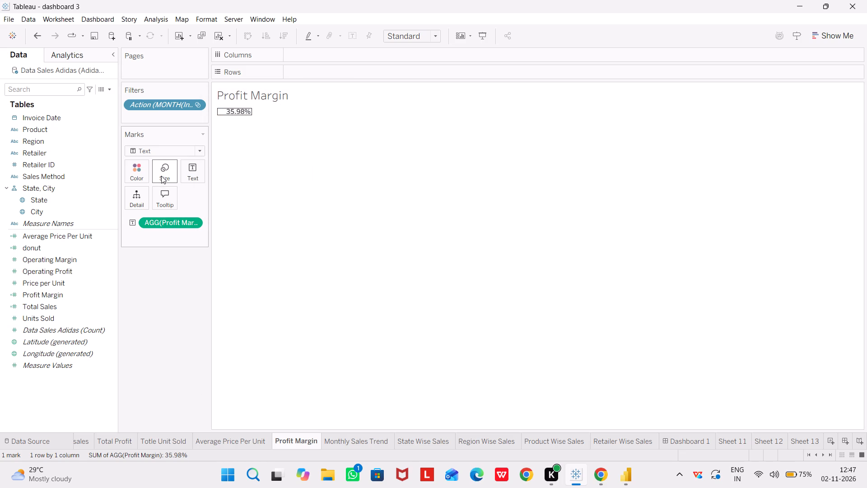
pyautogui.click(196, 196)
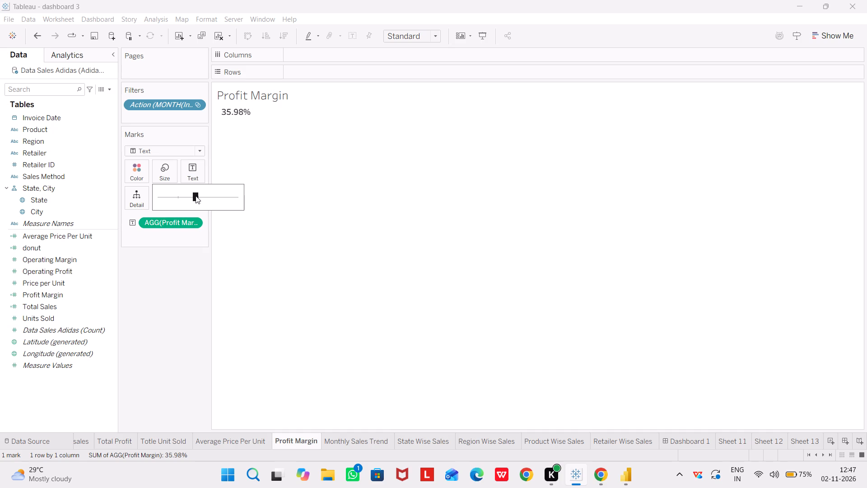
pyautogui.click(203, 196)
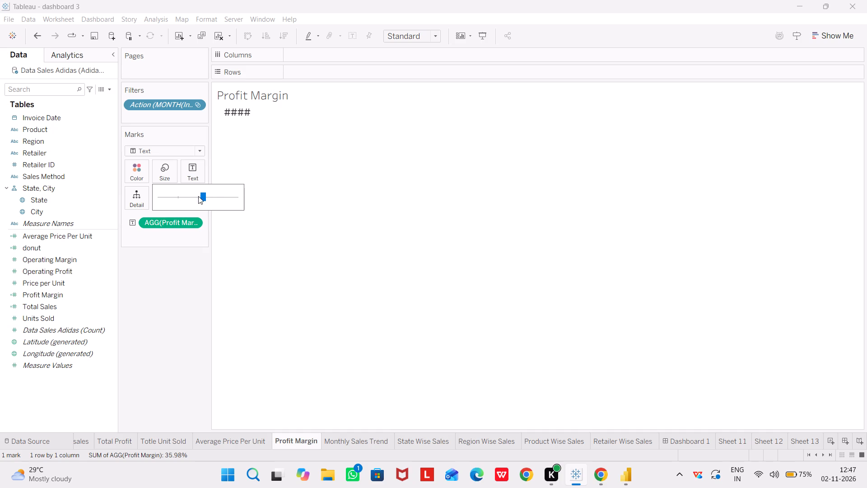
pyautogui.click(196, 196)
pyautogui.click(339, 213)
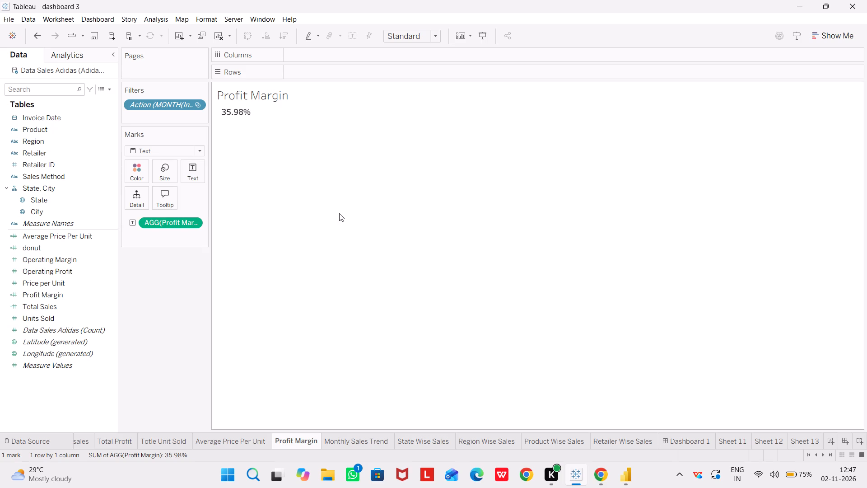
# Check the tooltip contents of the Profit Margin mark without changing them.
pyautogui.click(164, 200)
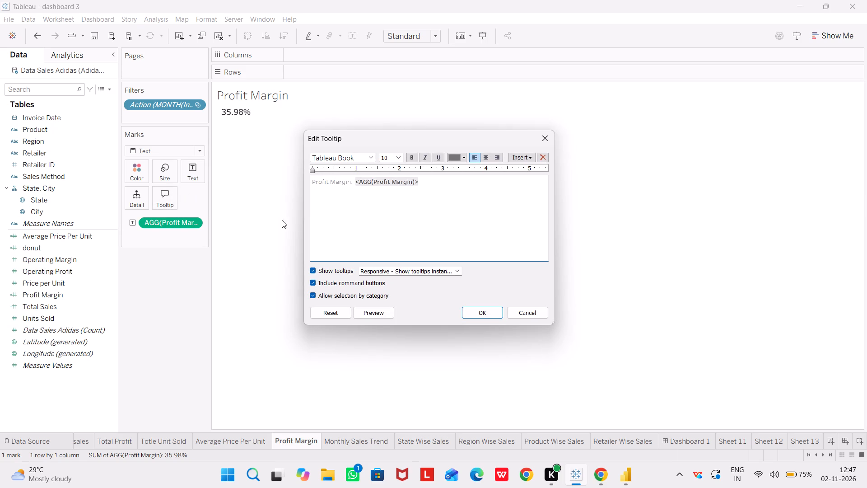
pyautogui.click(547, 143)
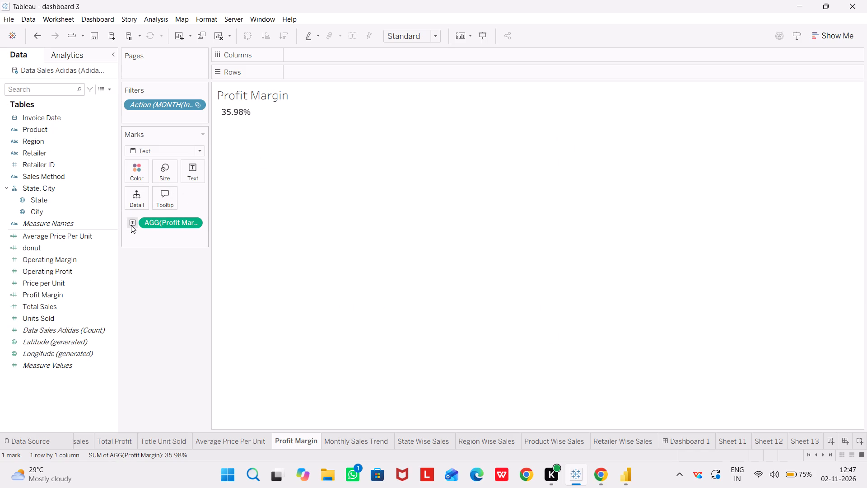
pyautogui.click(56, 181)
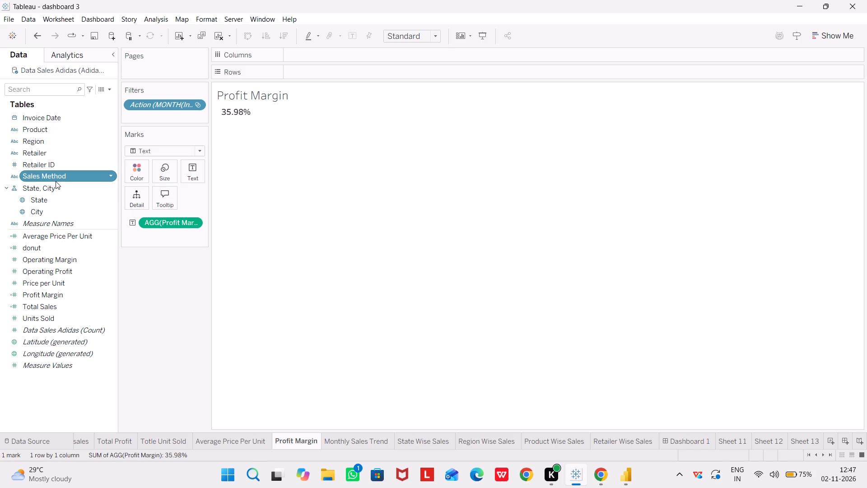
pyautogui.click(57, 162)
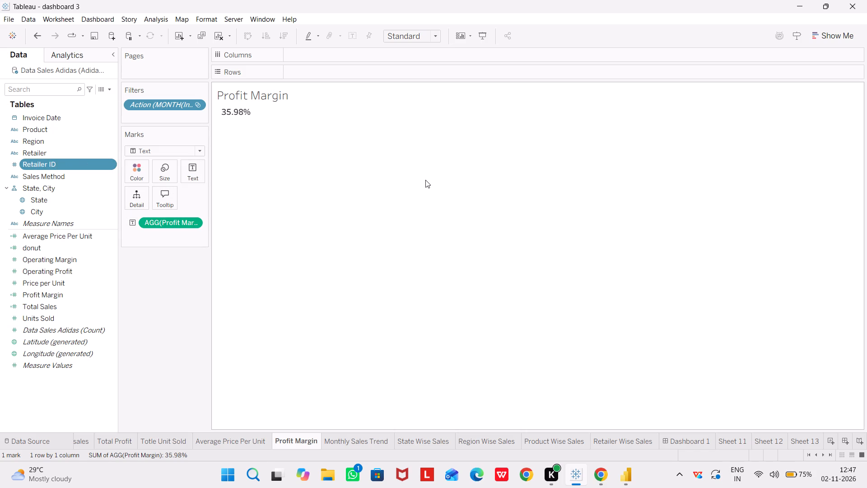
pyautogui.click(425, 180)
# Open the Totle Unit Sold sheet.
pyautogui.click(238, 439)
pyautogui.click(172, 436)
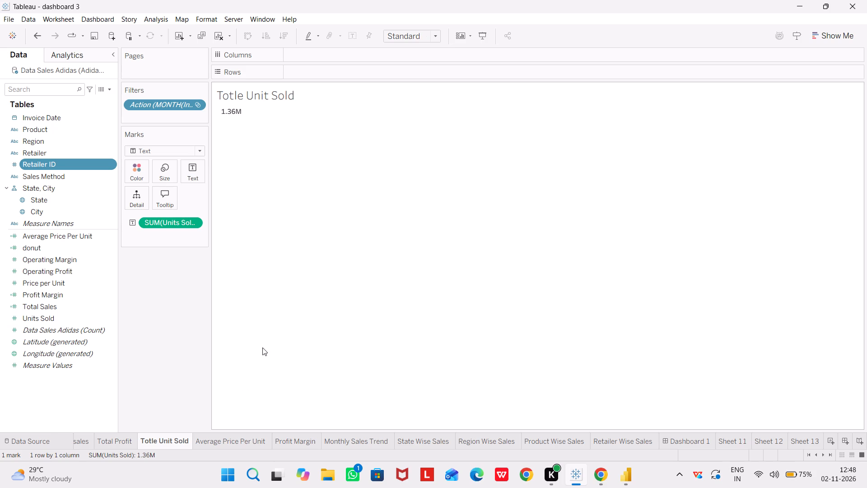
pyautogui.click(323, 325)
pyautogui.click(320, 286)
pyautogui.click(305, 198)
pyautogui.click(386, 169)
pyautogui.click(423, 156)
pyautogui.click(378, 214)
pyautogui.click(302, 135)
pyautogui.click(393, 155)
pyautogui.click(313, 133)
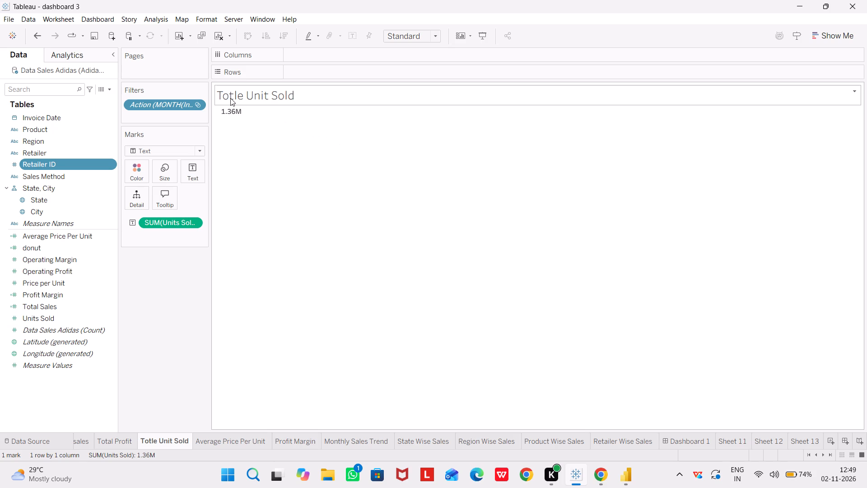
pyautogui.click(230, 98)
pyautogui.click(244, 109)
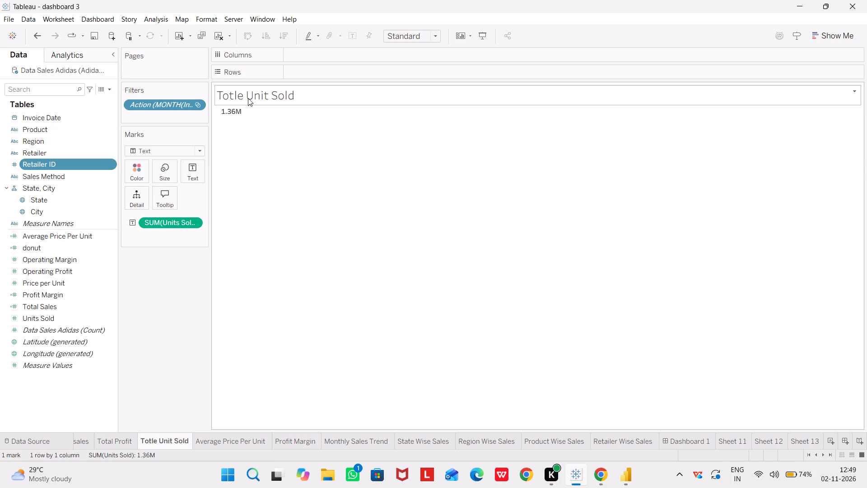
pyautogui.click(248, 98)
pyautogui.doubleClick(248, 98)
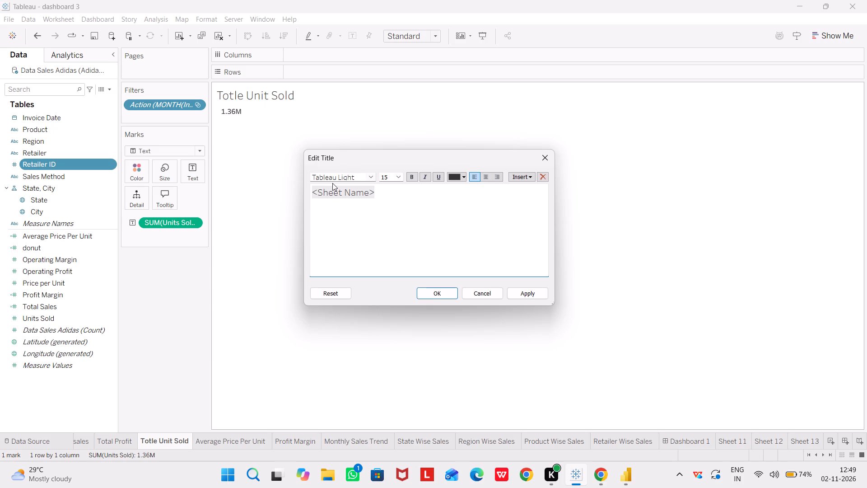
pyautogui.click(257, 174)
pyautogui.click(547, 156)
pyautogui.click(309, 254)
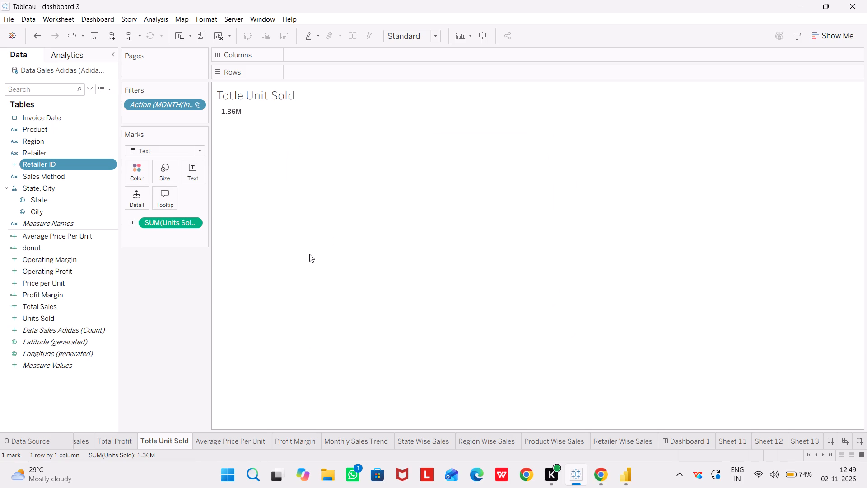
# Correct the misspelled name of the Totle Unit Sold sheet so it reads Total Unit Sold.
pyautogui.doubleClick(169, 439)
pyautogui.click(156, 439)
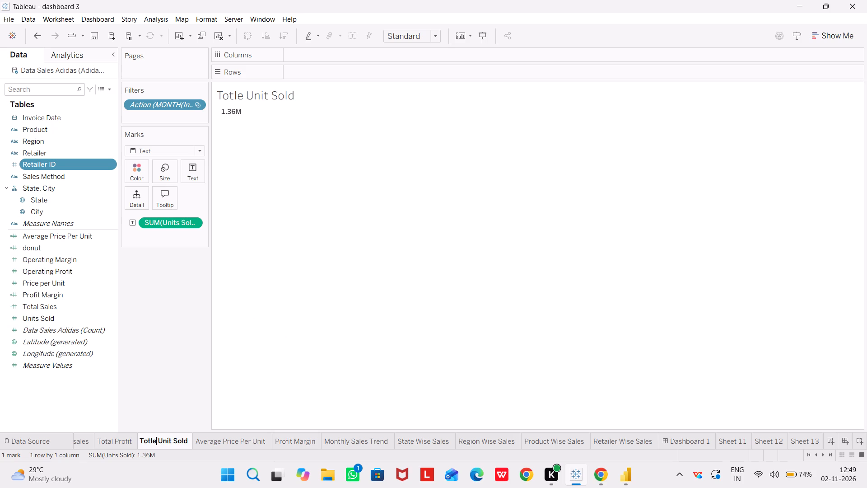
pyautogui.press('BackSpace')
pyautogui.press('BackSpace')
pyautogui.press('BackSpace')
pyautogui.write('tal')
pyautogui.press('Return')
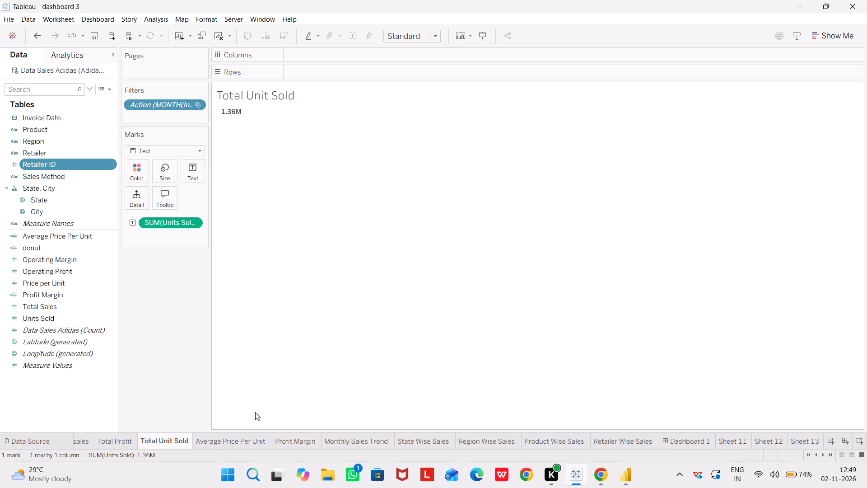
pyautogui.click(312, 371)
pyautogui.click(238, 207)
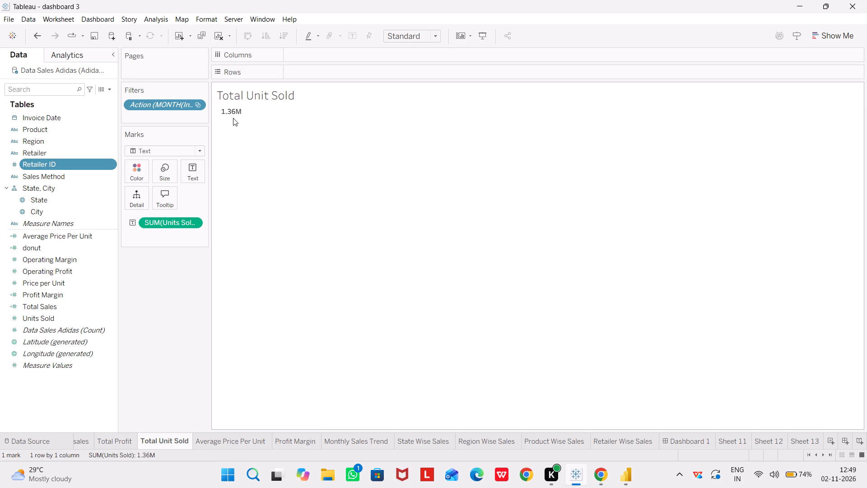
pyautogui.click(233, 118)
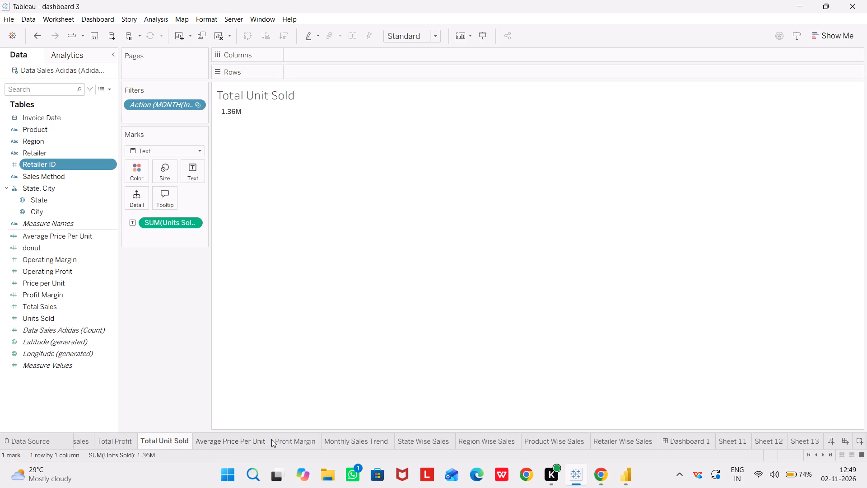
# Remove the month action filter from the Monthly Sales Trend sheet, leaving its MONTH(Invoice Date) filter in place.
pyautogui.click(233, 443)
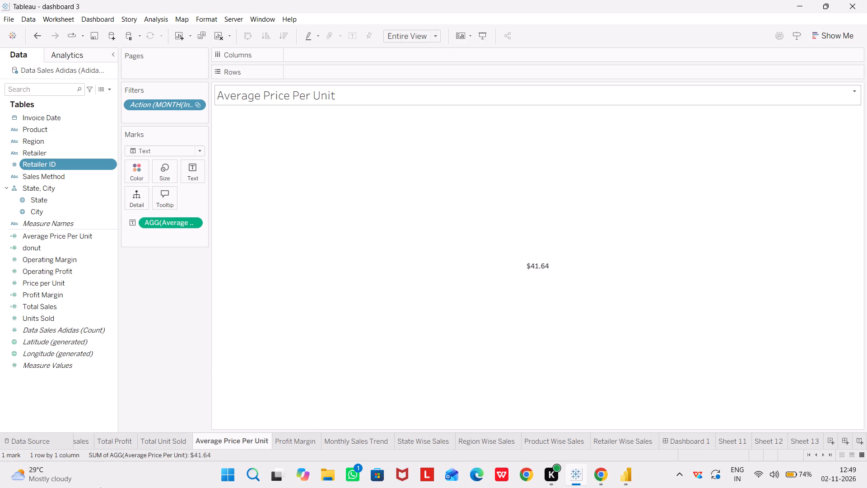
pyautogui.click(106, 439)
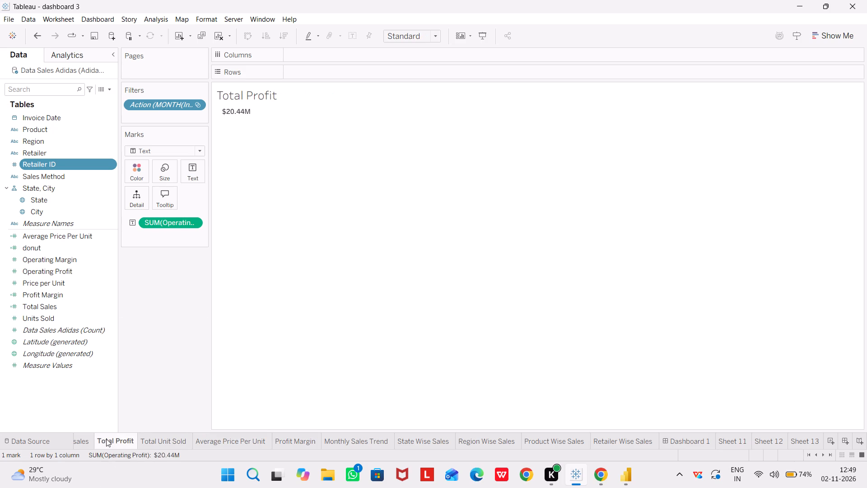
pyautogui.click(154, 441)
pyautogui.click(207, 443)
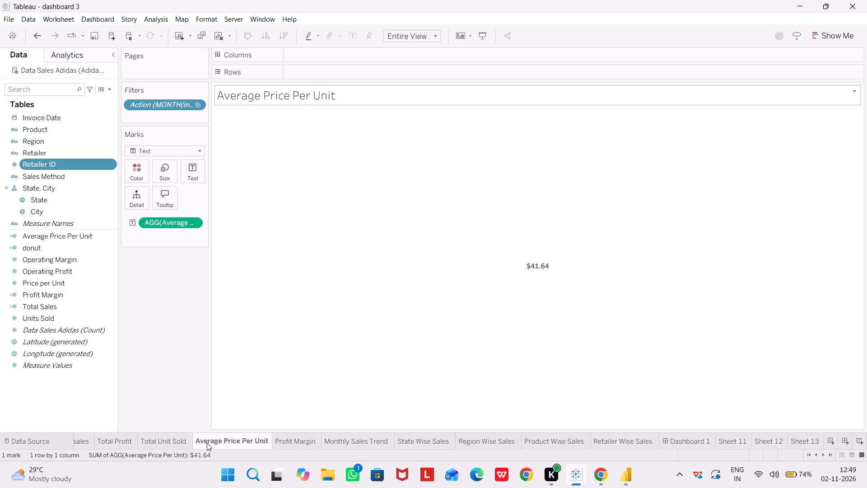
pyautogui.click(304, 438)
pyautogui.click(371, 436)
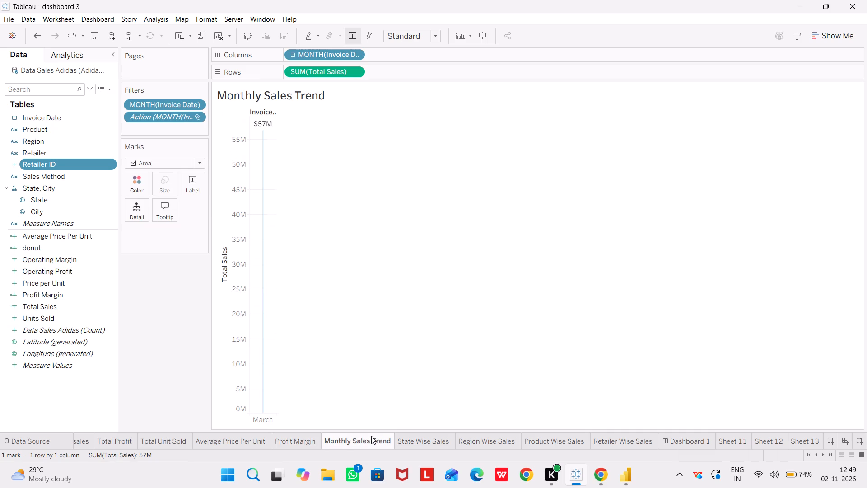
pyautogui.click(386, 297)
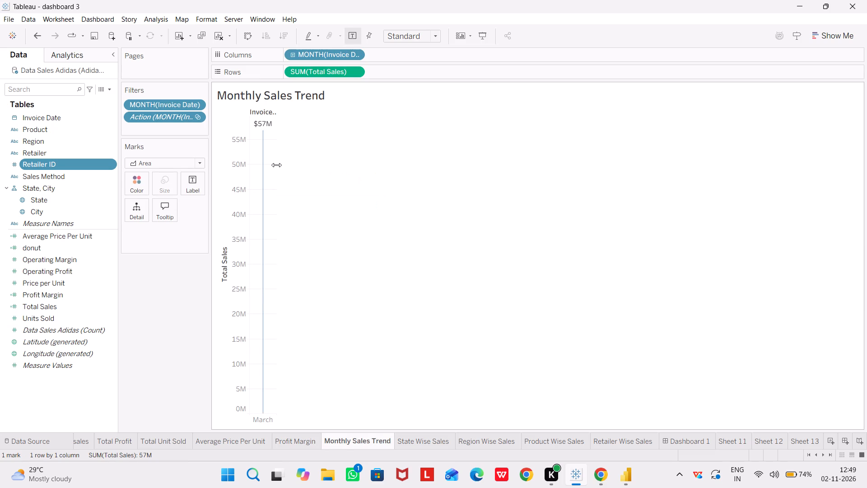
pyautogui.doubleClick(276, 165)
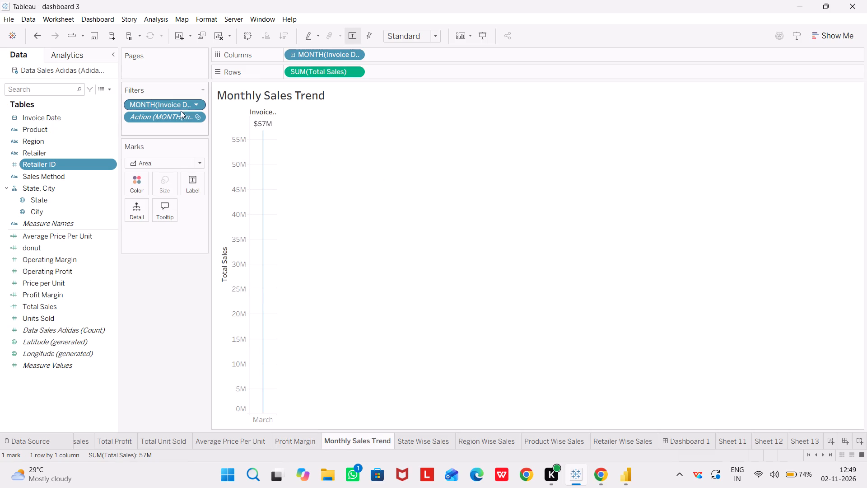
pyautogui.click(197, 113)
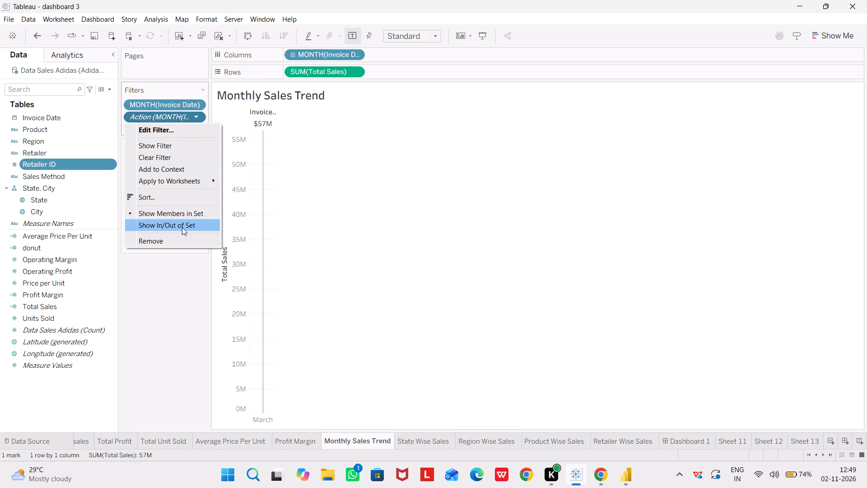
pyautogui.click(182, 239)
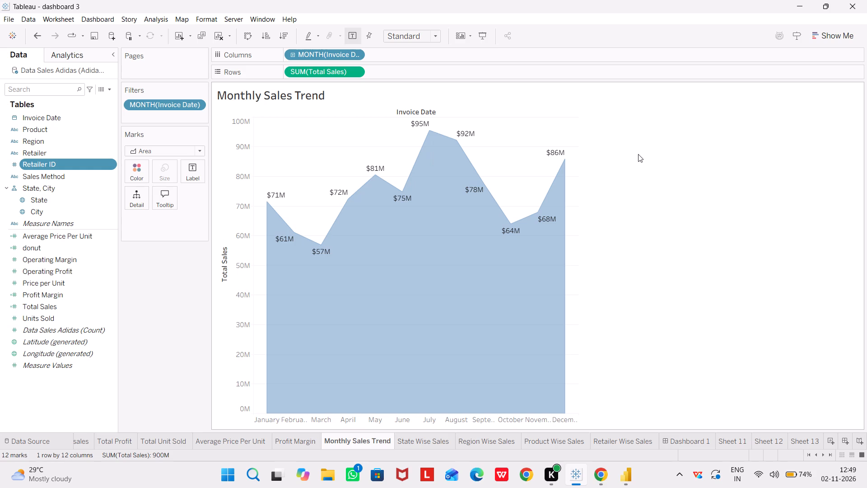
pyautogui.click(660, 159)
# Look over the State Wise, Region Wise and Product Wise Sales sheets and return to Dashboard 1.
pyautogui.click(410, 440)
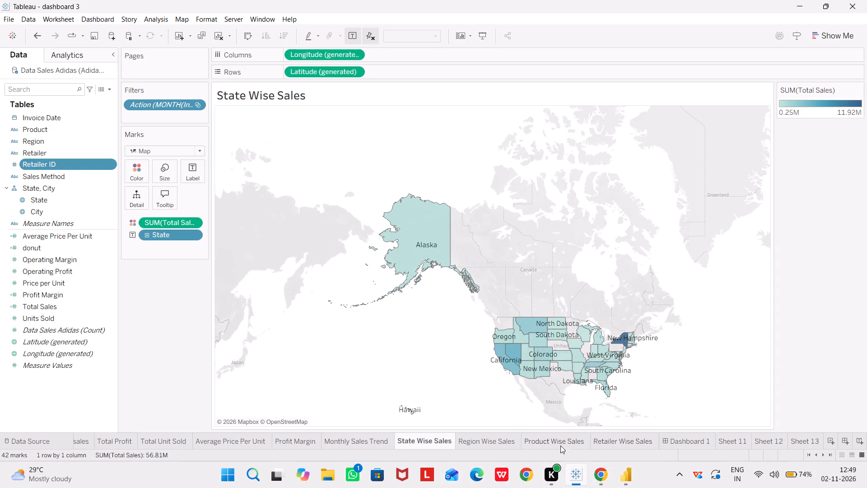
pyautogui.click(465, 439)
pyautogui.click(548, 439)
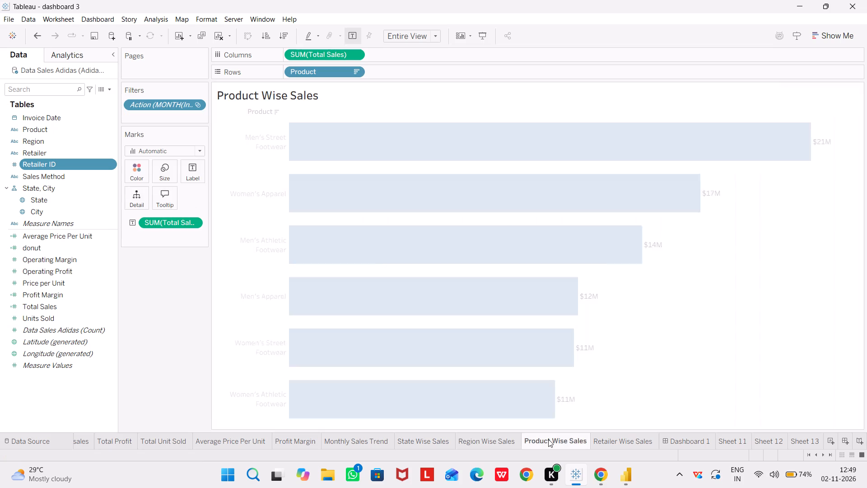
pyautogui.click(485, 436)
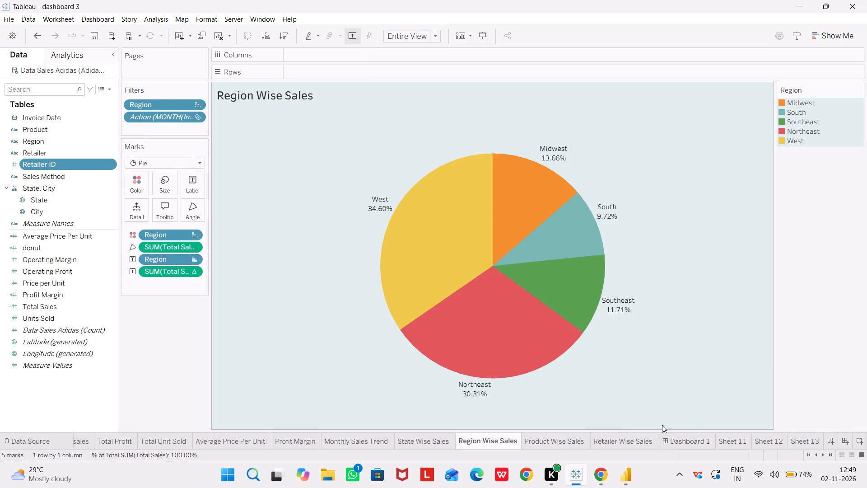
pyautogui.click(685, 440)
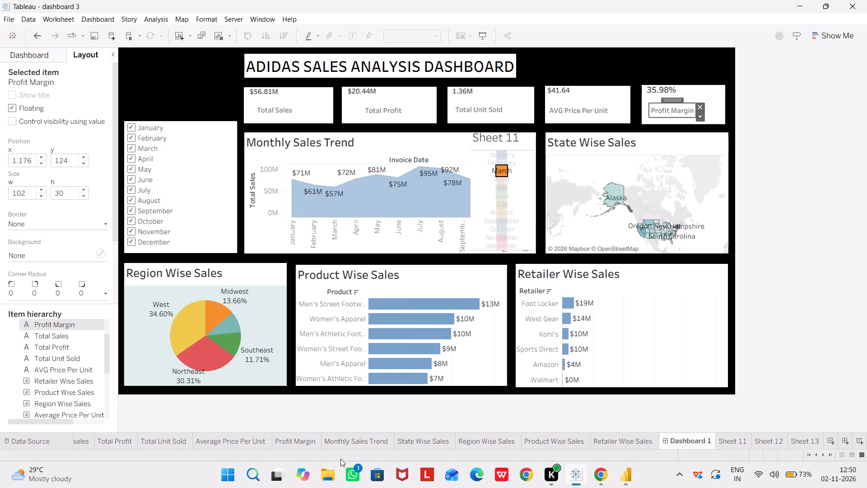
# Switch to Google Chrome, open a browser profile and search Google for sanjivani edu plus login.
pyautogui.click(603, 469)
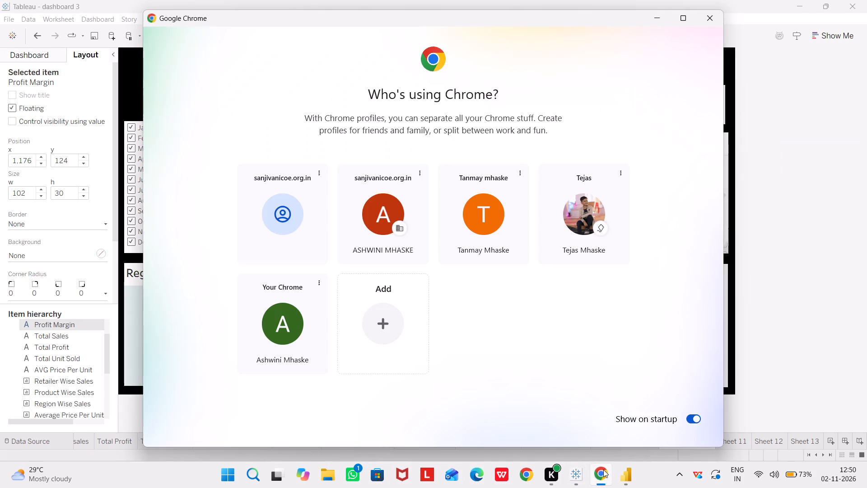
pyautogui.doubleClick(278, 314)
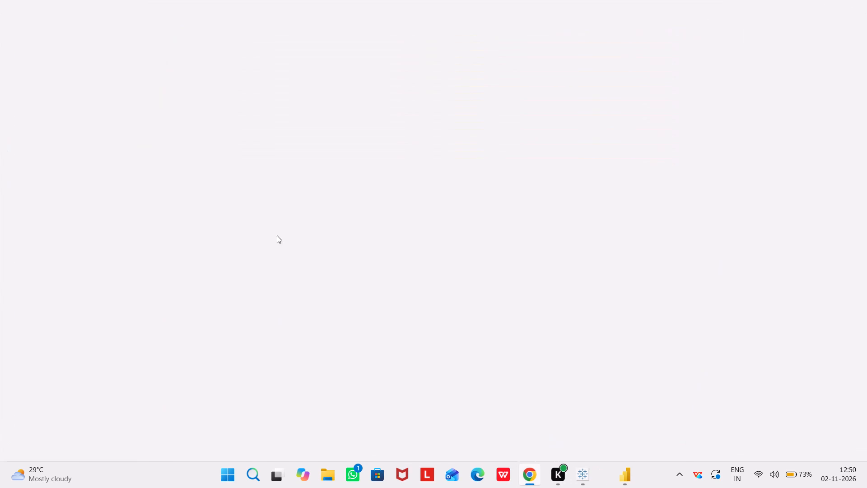
pyautogui.click(276, 210)
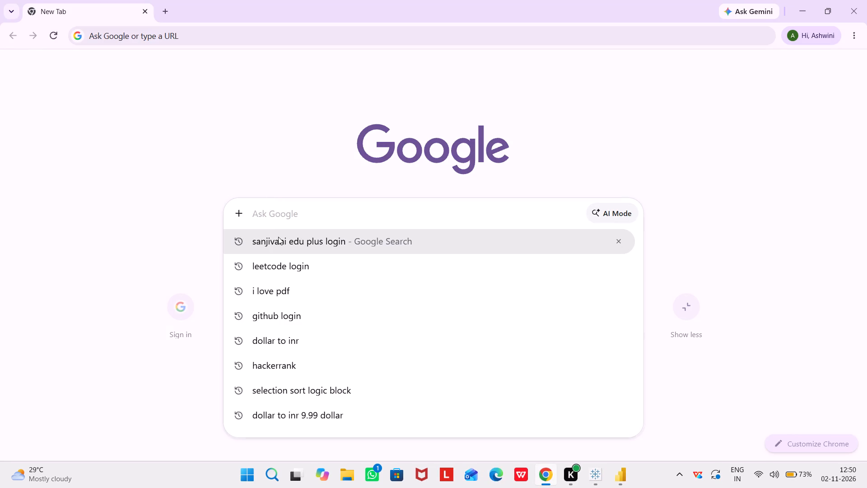
pyautogui.click(278, 236)
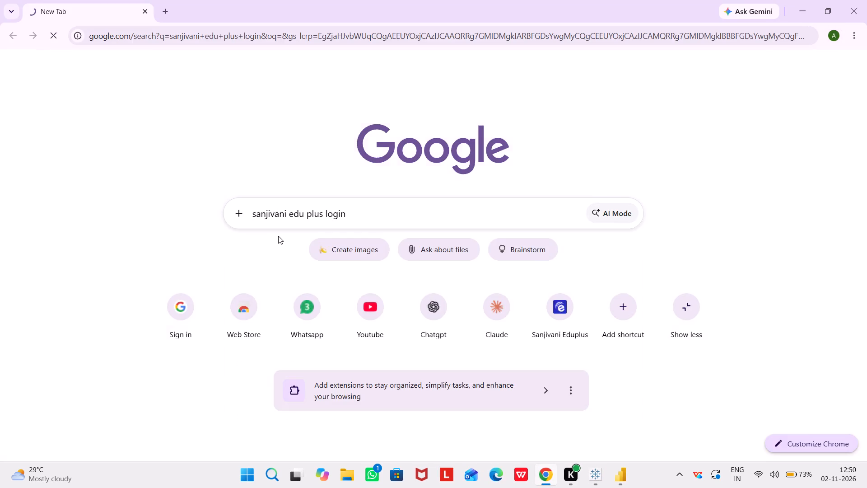